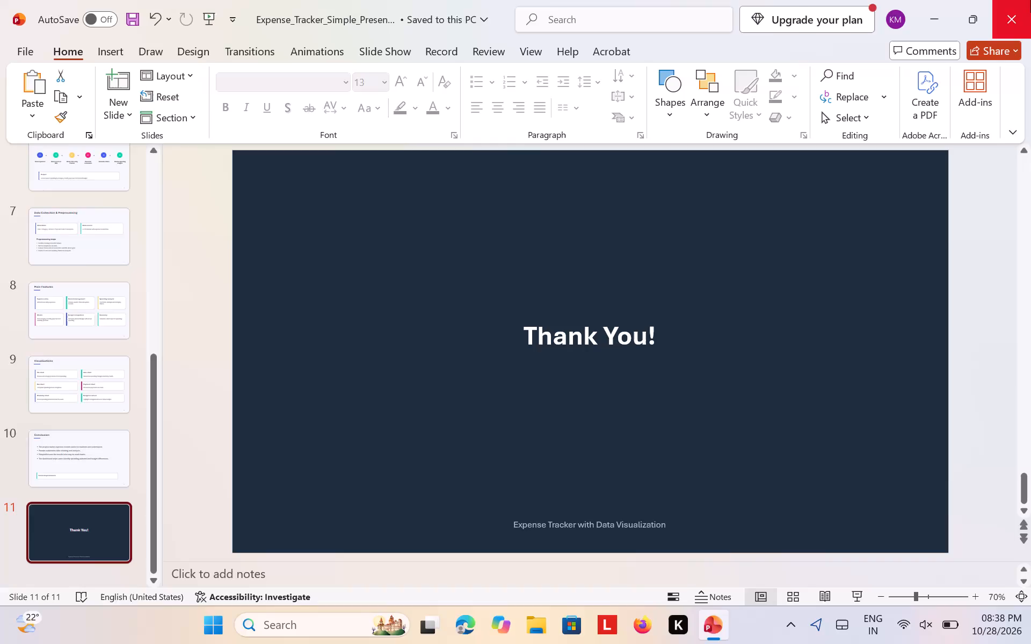
Close the Expense_Tracker_Simple_Presentation file without saving its changes.
left_click(1030, 0)
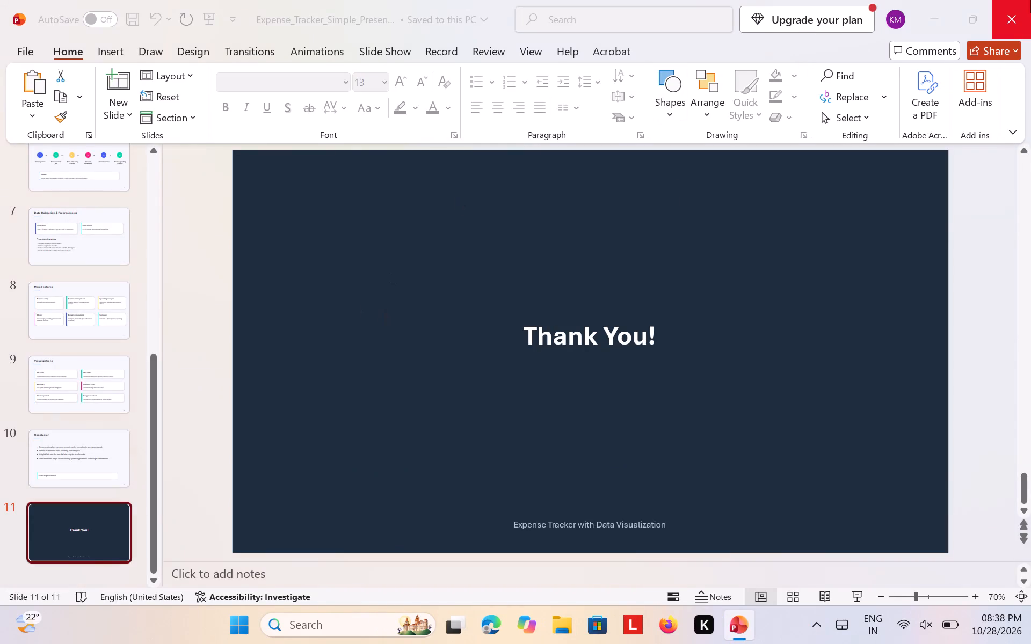
left_click(597, 439)
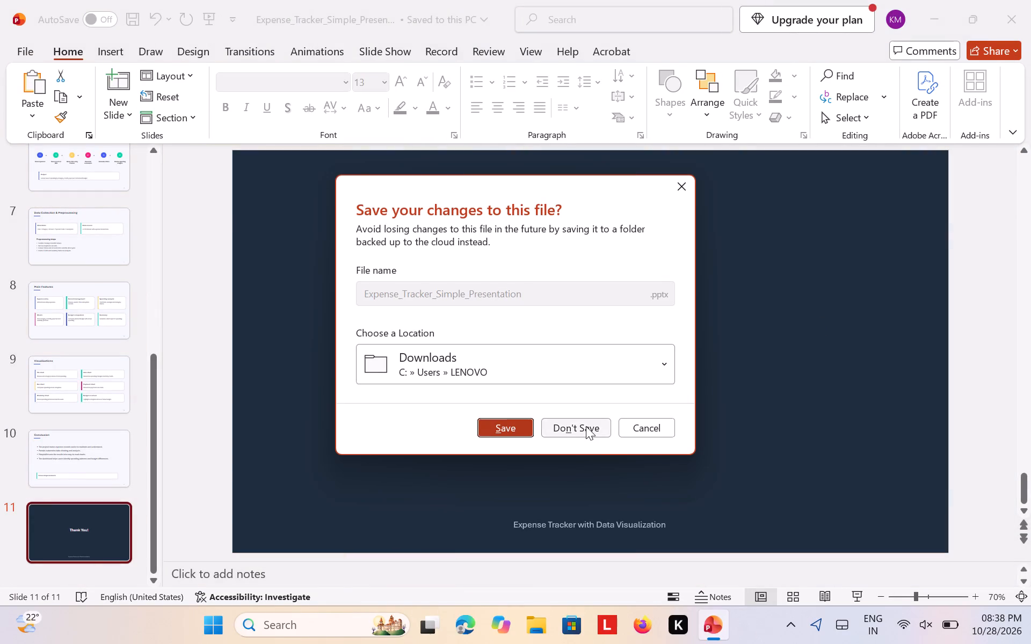
left_click(586, 426)
Open the recent document "java micro project report final (1)" from File Explorer.
left_click(571, 632)
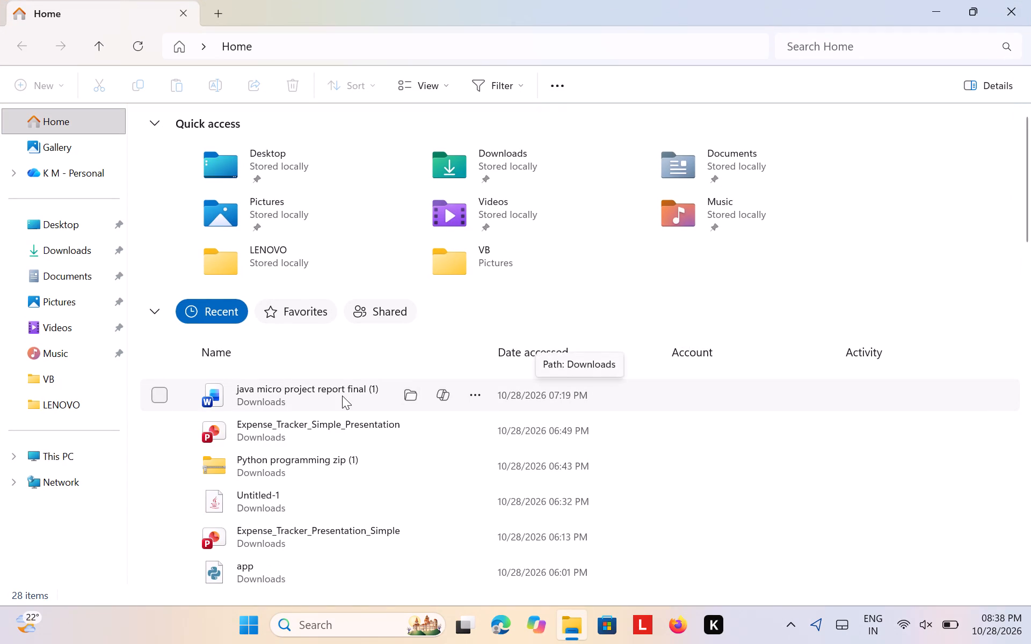
double_click(342, 396)
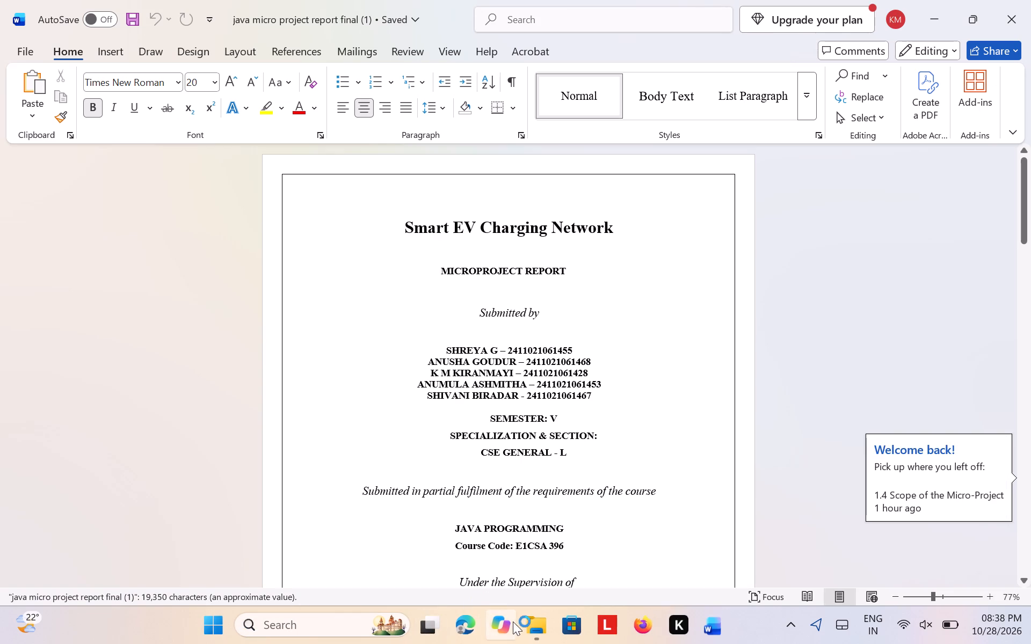
Switch to Microsoft Edge and begin entering a web address or search starting with "w".
left_click(470, 624)
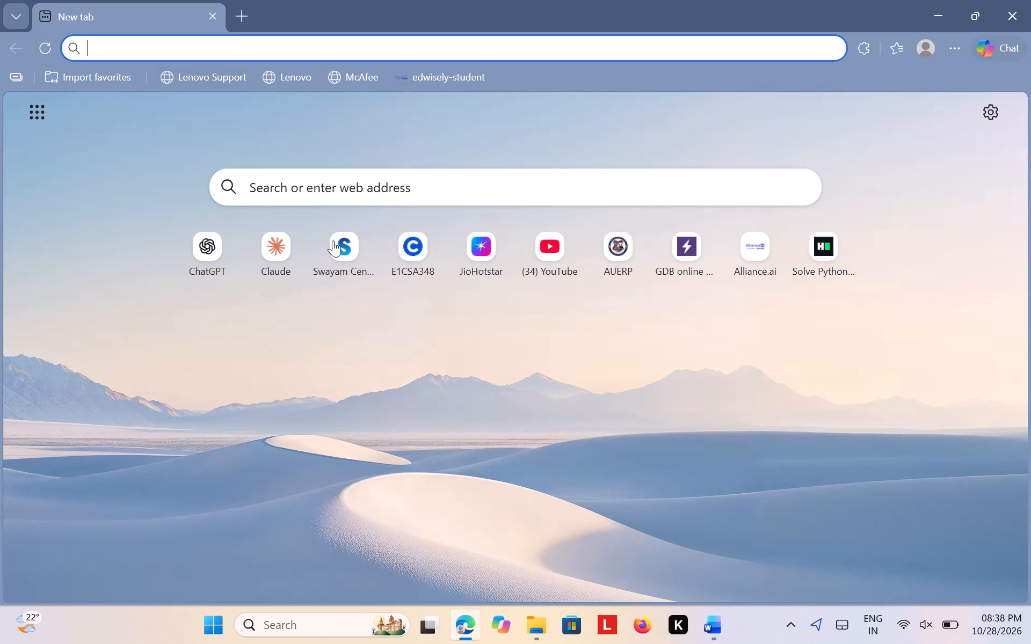
left_click(277, 45)
key("w")
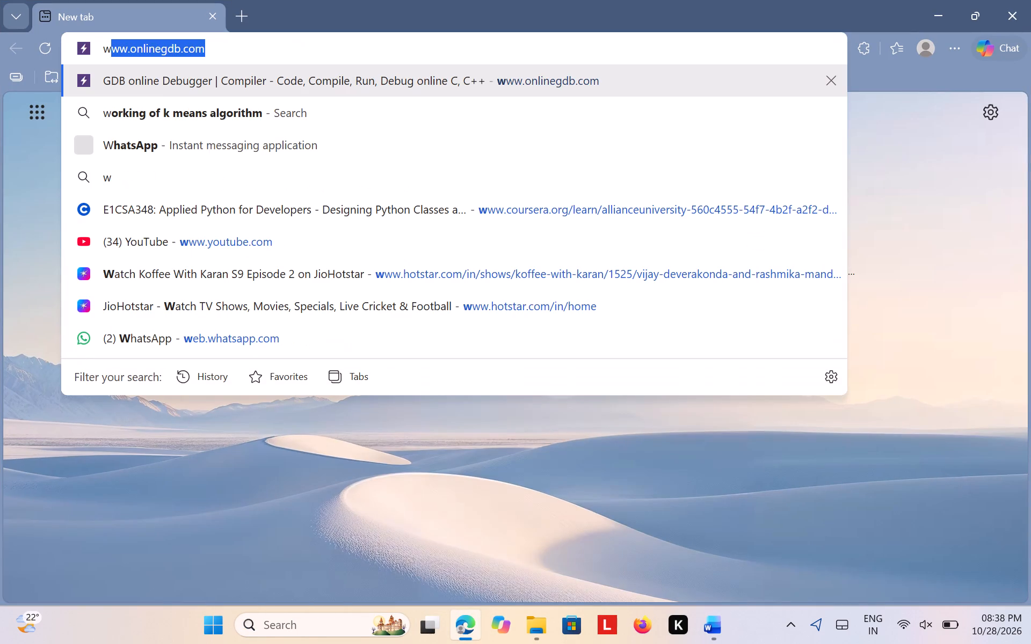
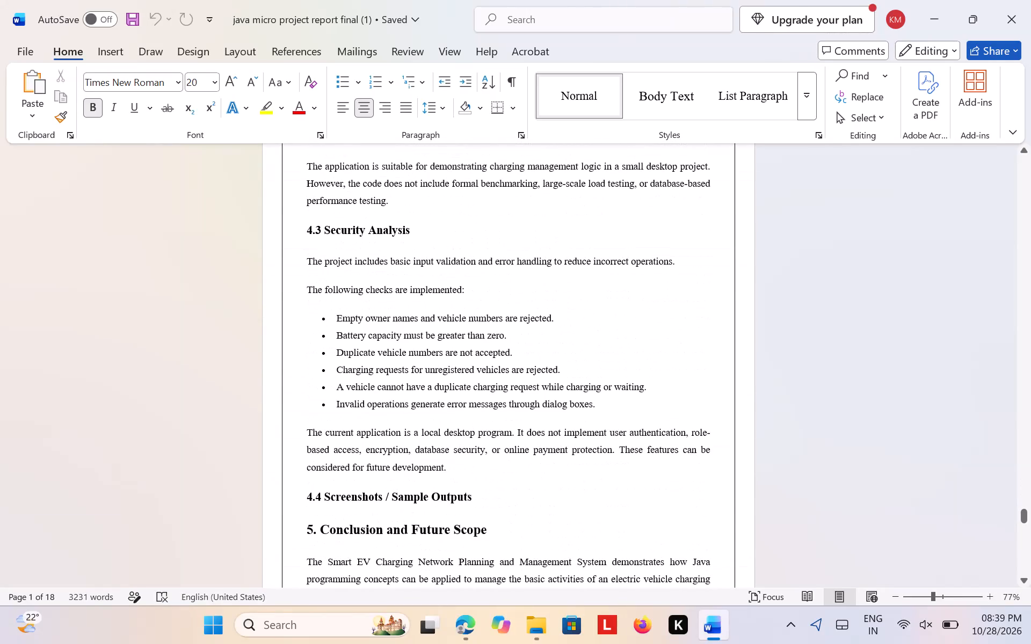
Paste the copied Smart EV Charging Management System screenshot as a picture on a new line under heading 4.4 Screenshots / Sample Outputs.
left_click(484, 508)
key("Return")
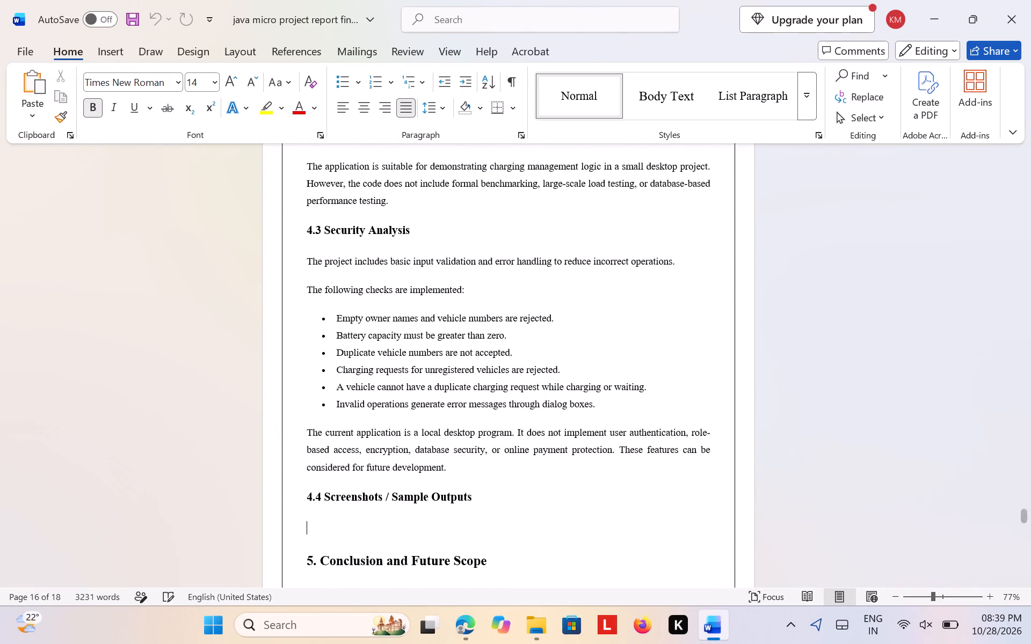
key("ctrl+v")
scroll(484, 508, "down", 1)
left_click(344, 441)
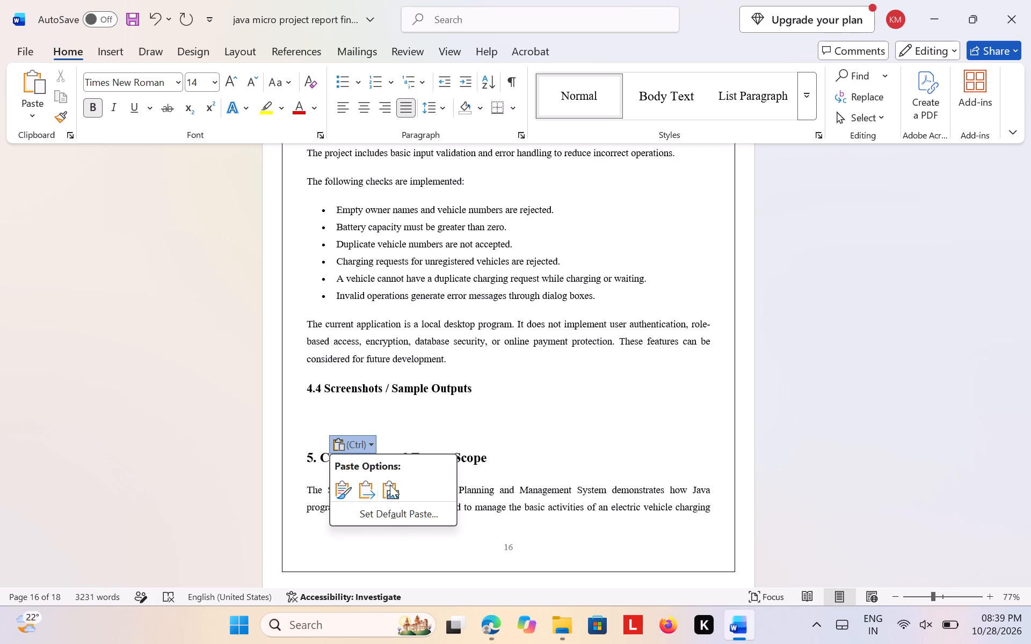
left_click(391, 491)
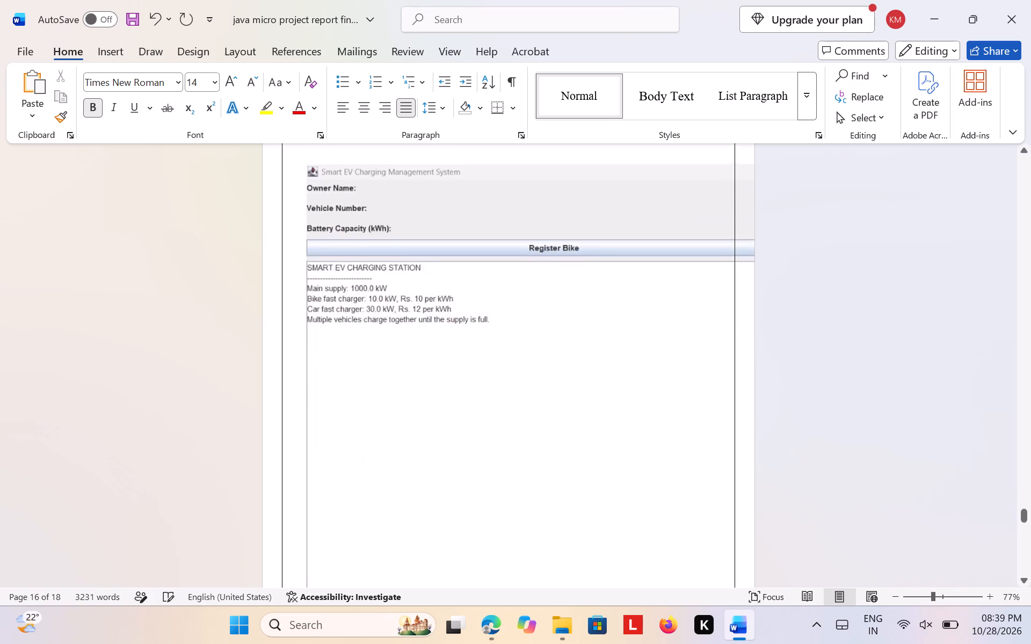
Shrink the pasted application screenshot proportionally until it fits inside the page border, about as wide as the body text.
scroll(481, 379, "down", 1)
scroll(481, 379, "up", 1)
left_click(481, 379)
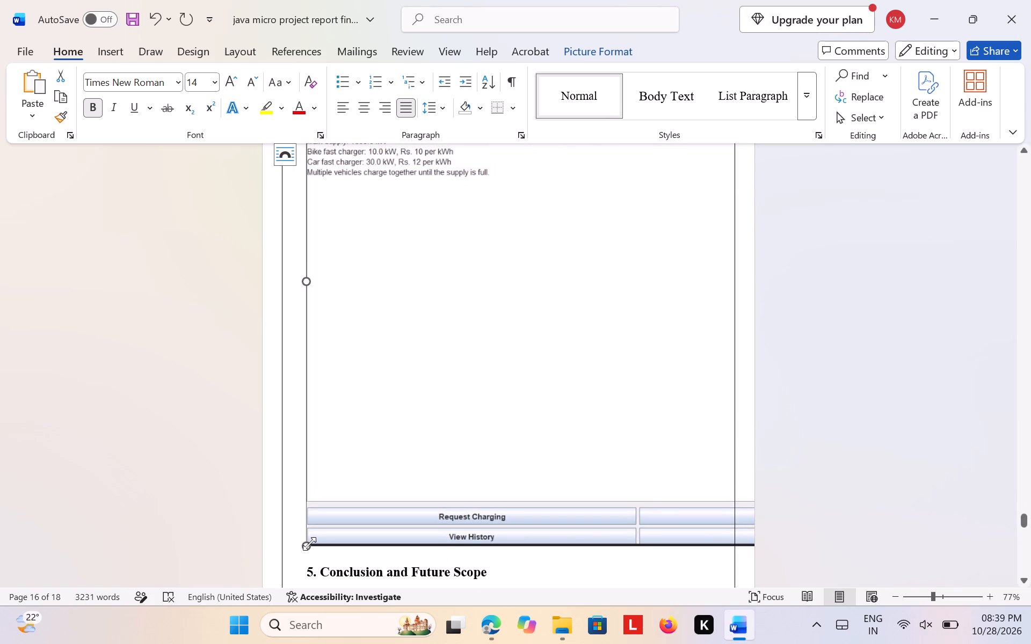
left_click_drag(304, 547, 469, 348)
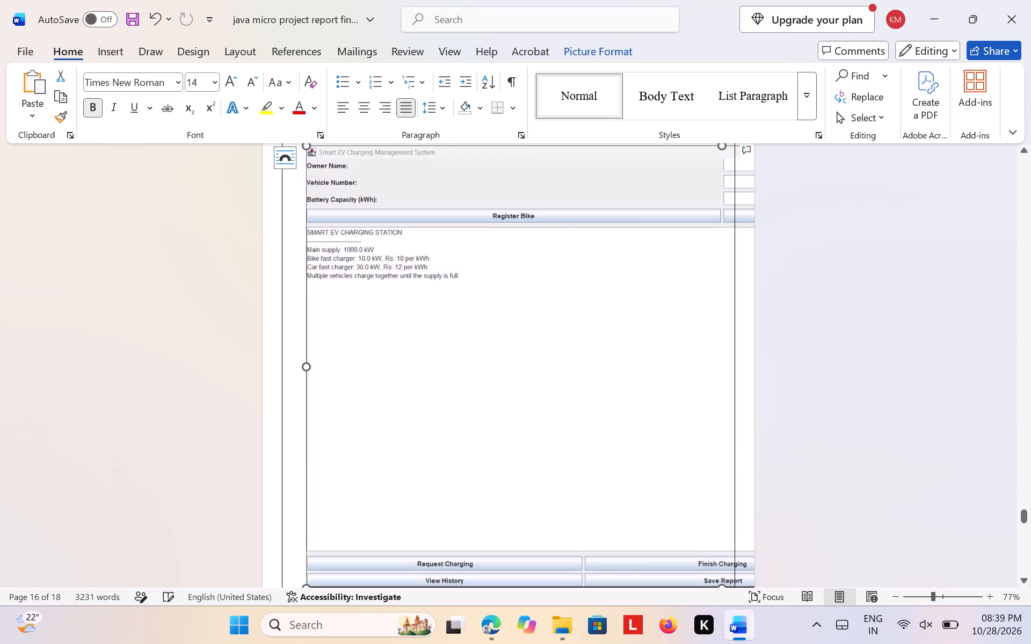
scroll(395, 394, "up", 1)
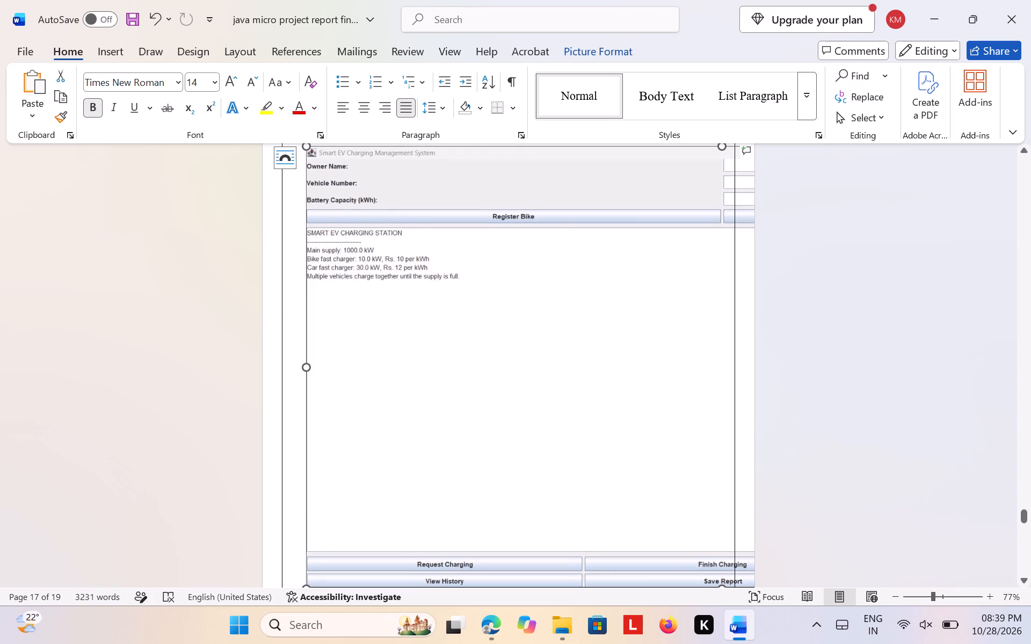
scroll(349, 482, "down", 1)
scroll(324, 391, "up", 1)
scroll(259, 361, "up", 1)
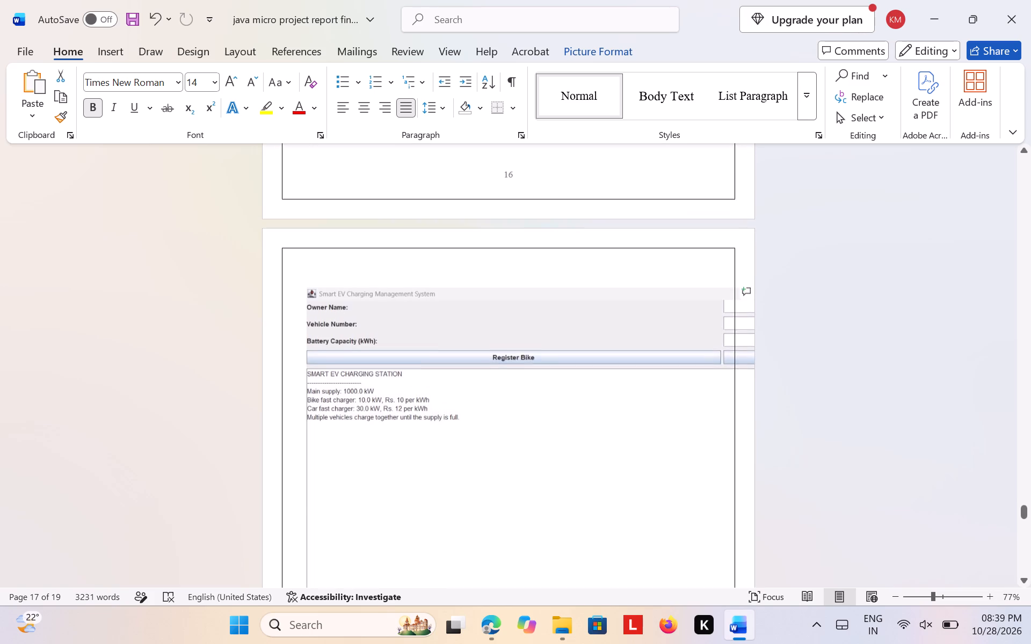
left_click_drag(301, 288, 707, 643)
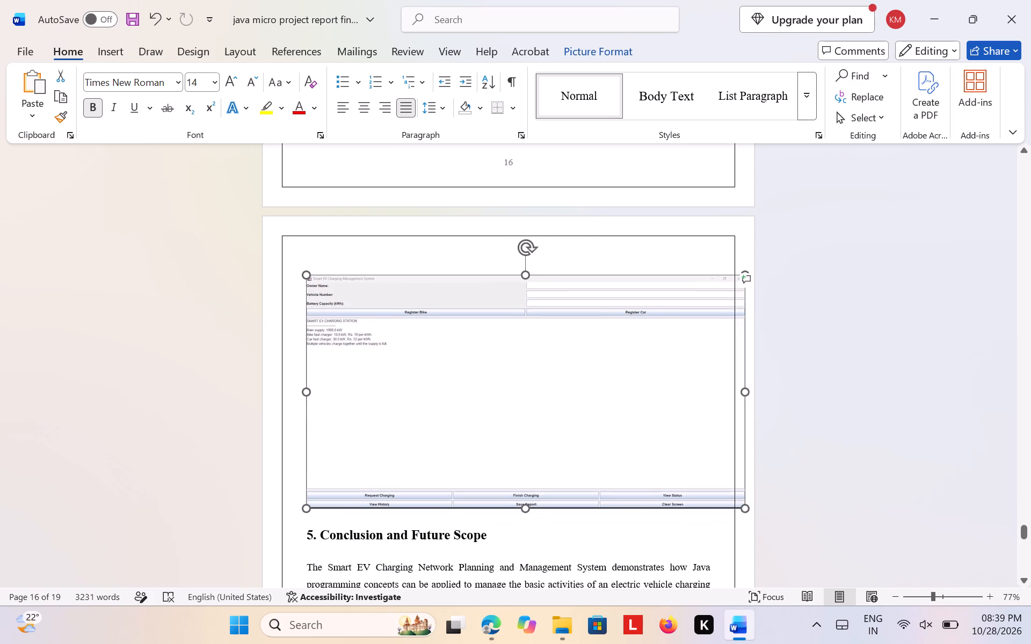
left_click_drag(707, 643, 747, 643)
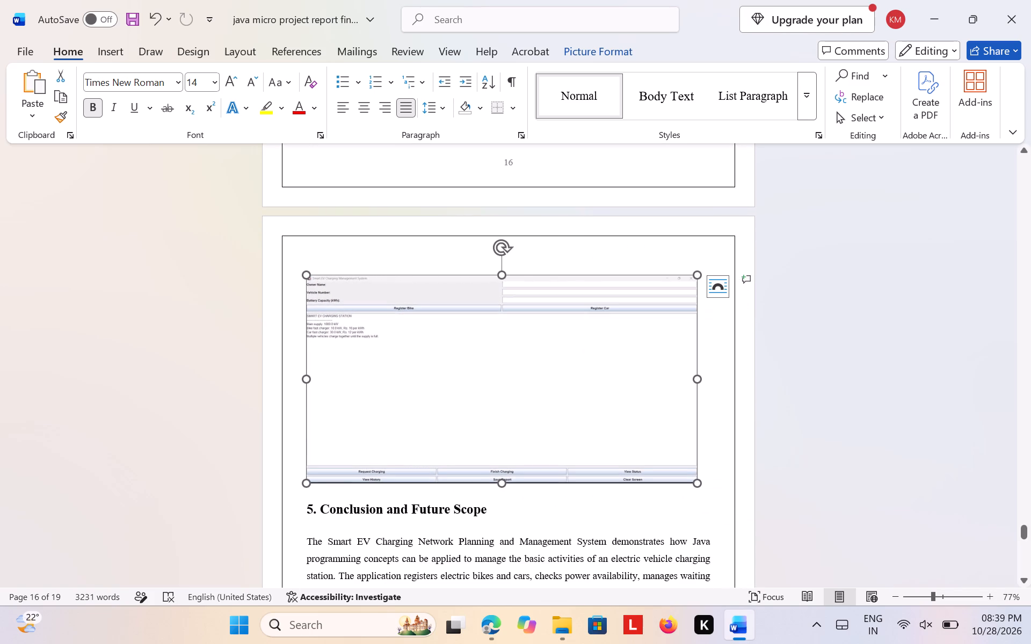
left_click_drag(694, 486, 708, 490)
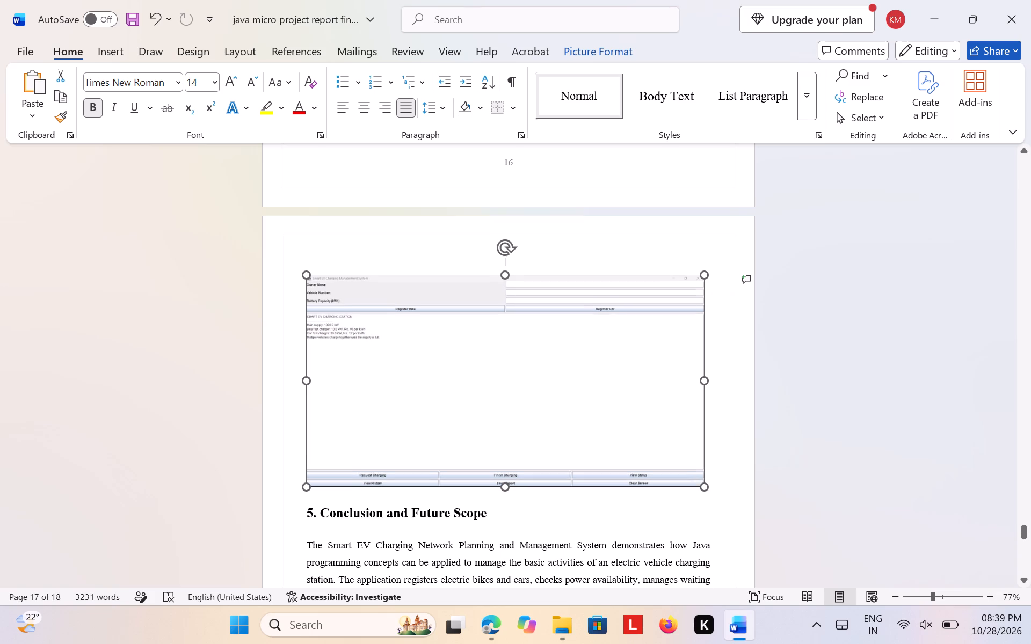
left_click_drag(708, 490, 701, 489)
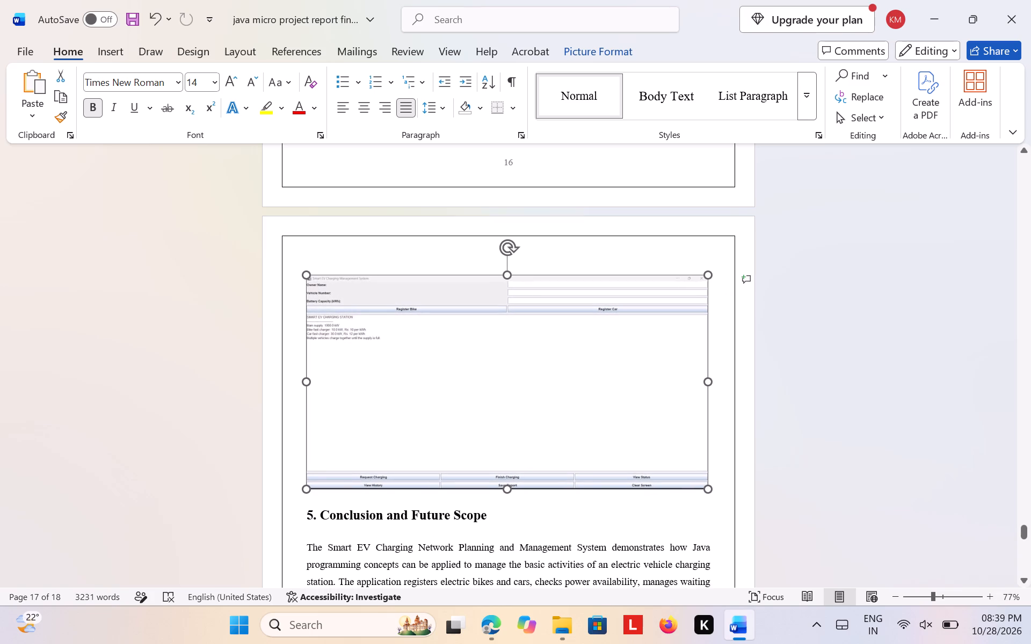
Insert five blank lines before heading 4.4 Screenshots / Sample Outputs so it moves onto the next page, directly above the picture.
scroll(891, 364, "up", 1)
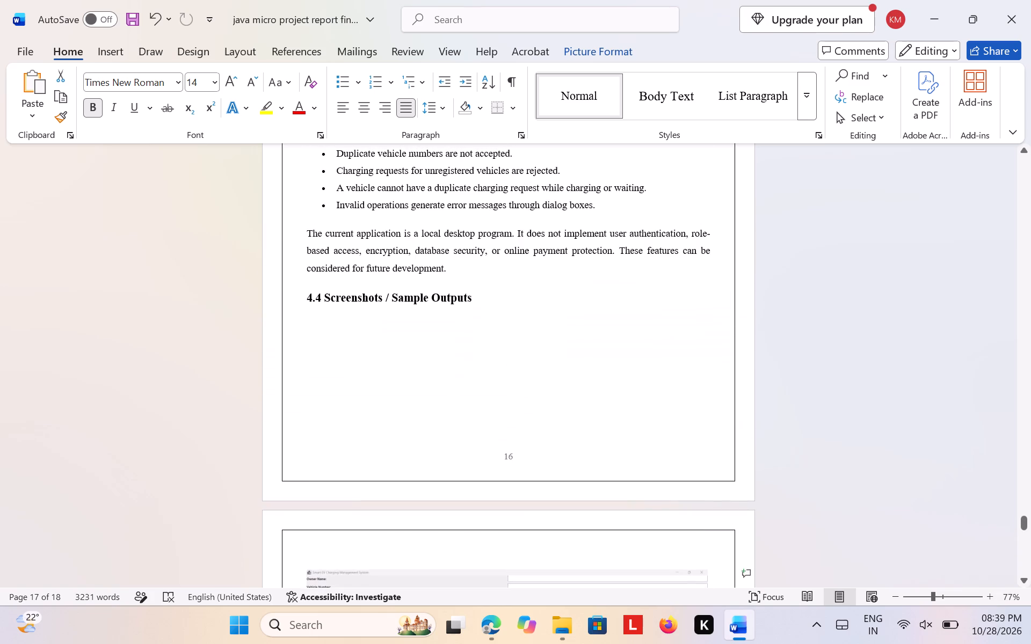
scroll(891, 364, "up", 1)
left_click(306, 300)
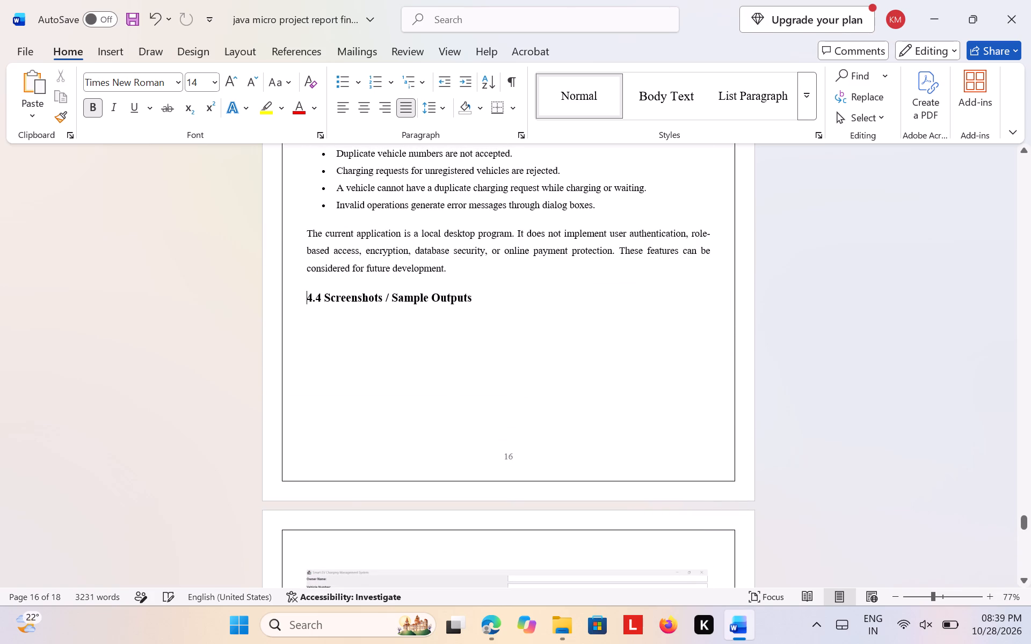
key("Return")
key("Return")
key("Return")
key("Return")
key("Return")
scroll(306, 300, "down", 1)
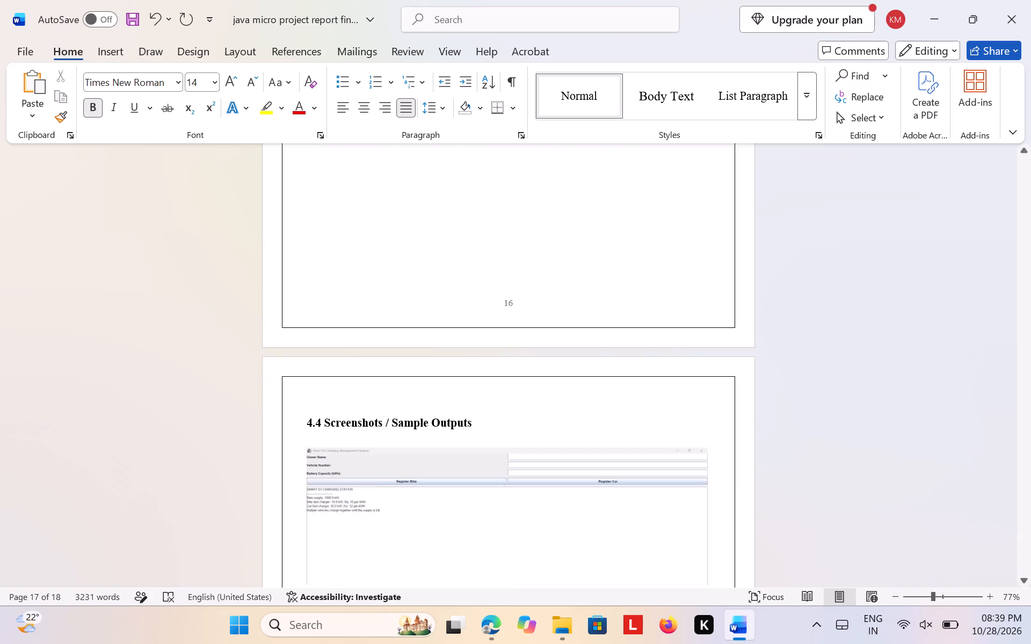
scroll(306, 300, "down", 1)
scroll(401, 365, "down", 1)
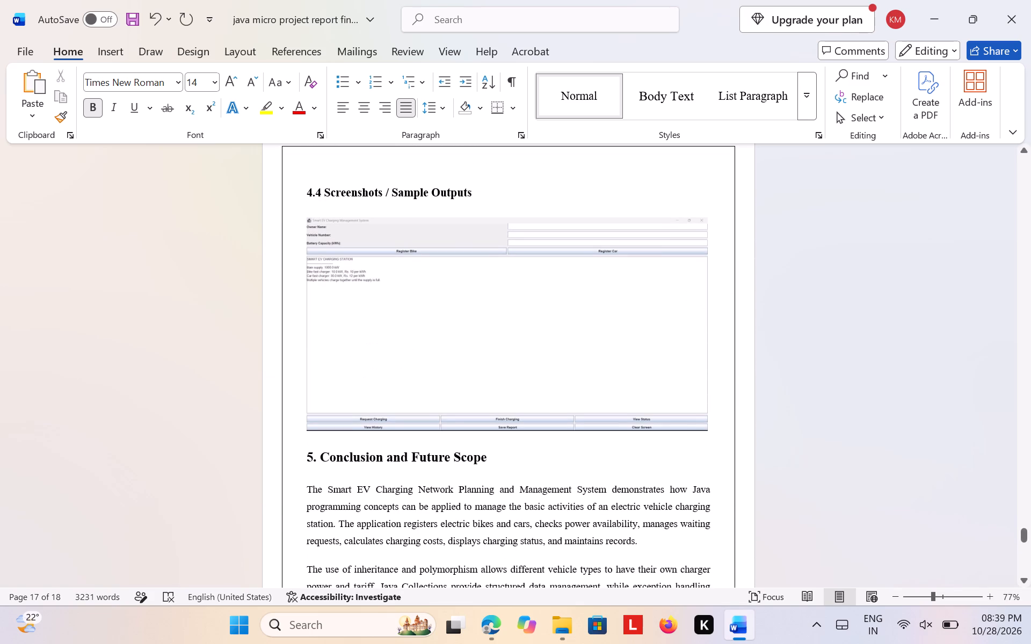
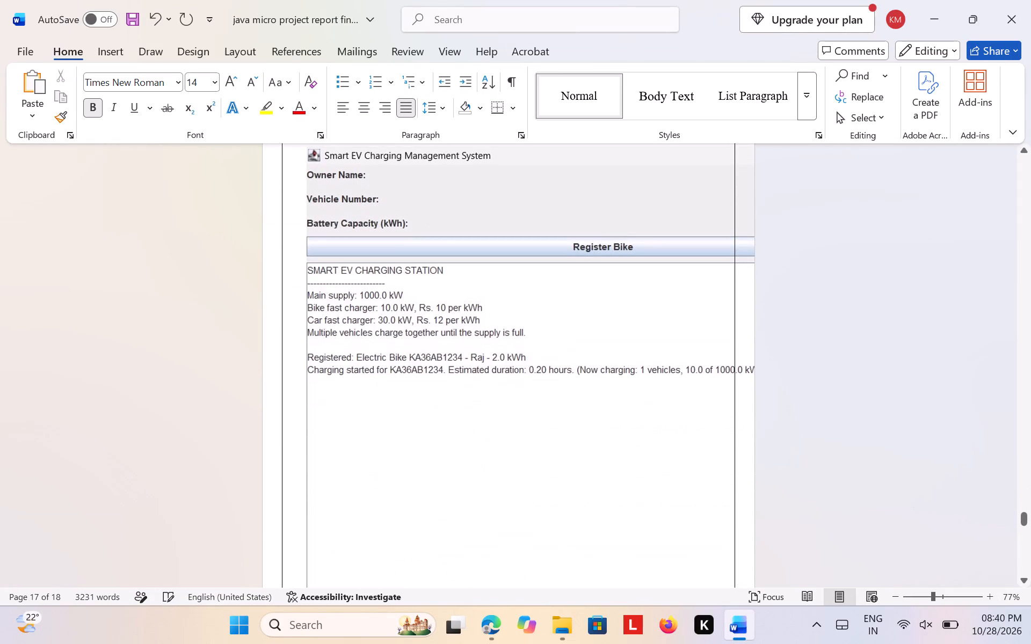
Shrink the oversized Smart EV Charging Management System screenshot proportionally until it fits inside the page border, nearly filling the text width.
left_click(451, 425)
scroll(206, 319, "up", 1)
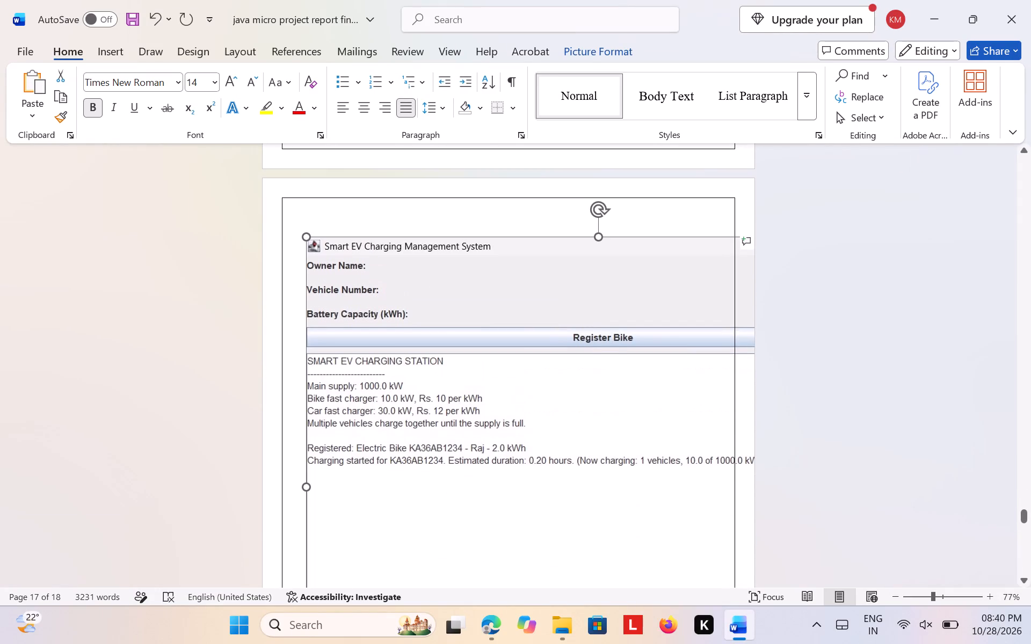
left_click_drag(307, 236, 531, 438)
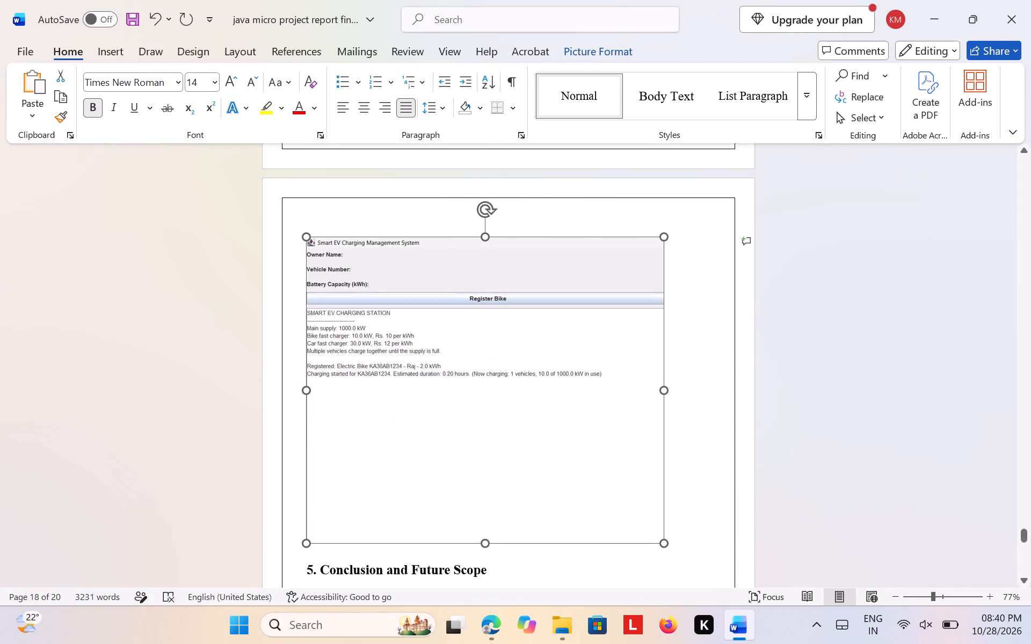
left_click_drag(531, 438, 493, 419)
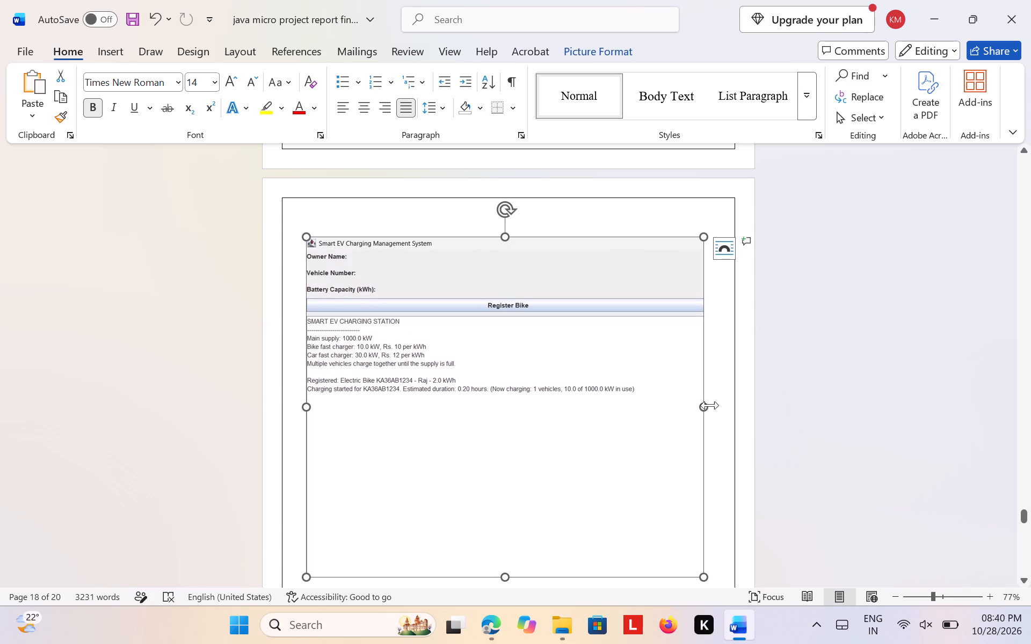
Shrink the newest application screenshot proportionally to about three-quarters of the text width so it fits beneath the previous screenshot on page 17.
scroll(798, 370, "up", 1)
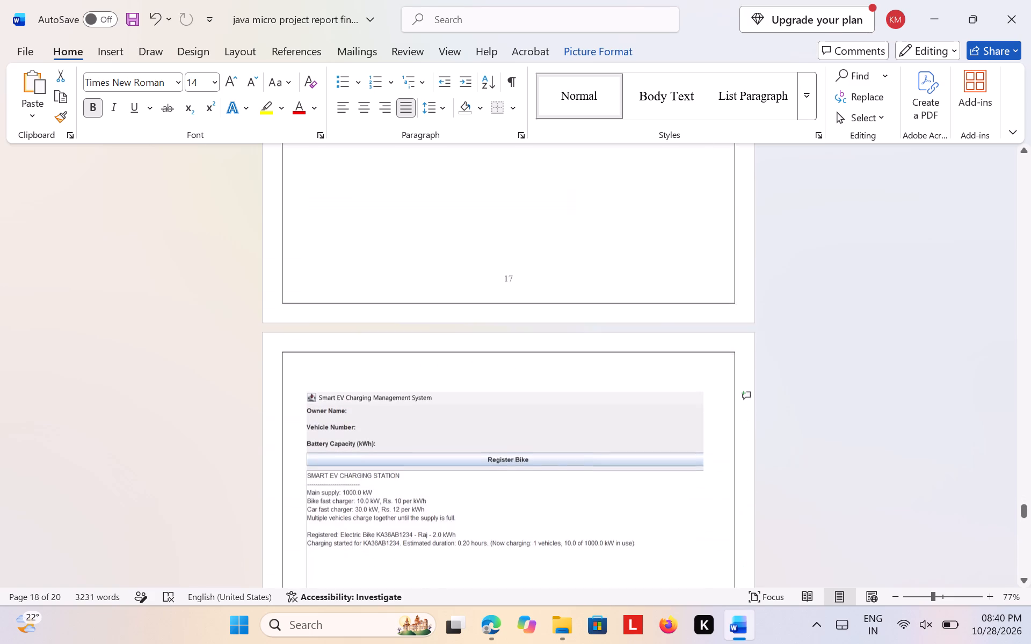
scroll(798, 370, "up", 1)
left_click_drag(301, 371, 331, 408)
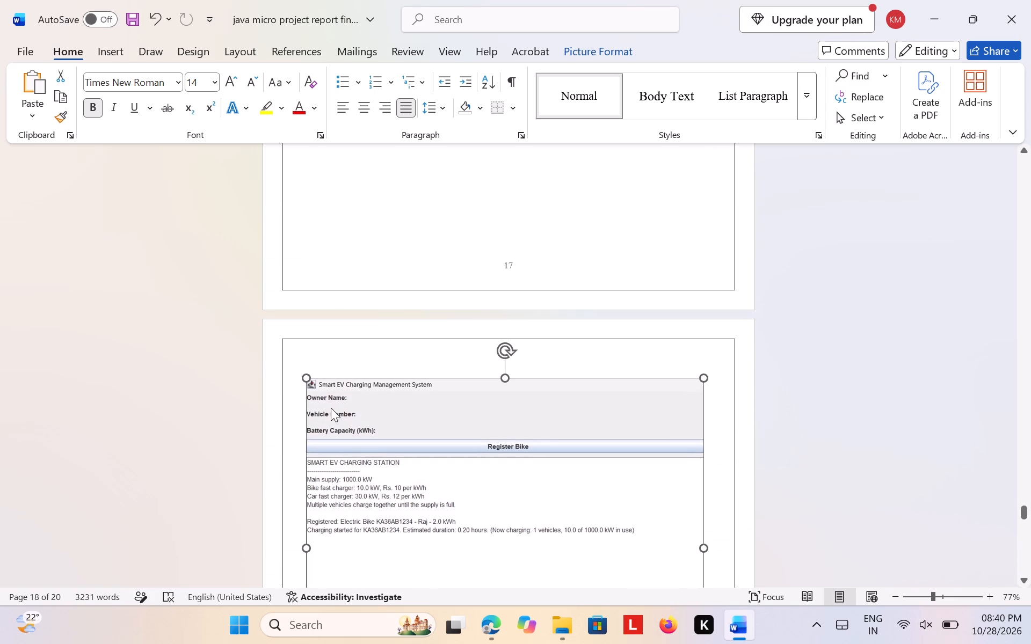
left_click_drag(331, 408, 365, 447)
left_click(308, 384)
left_click_drag(304, 382, 364, 421)
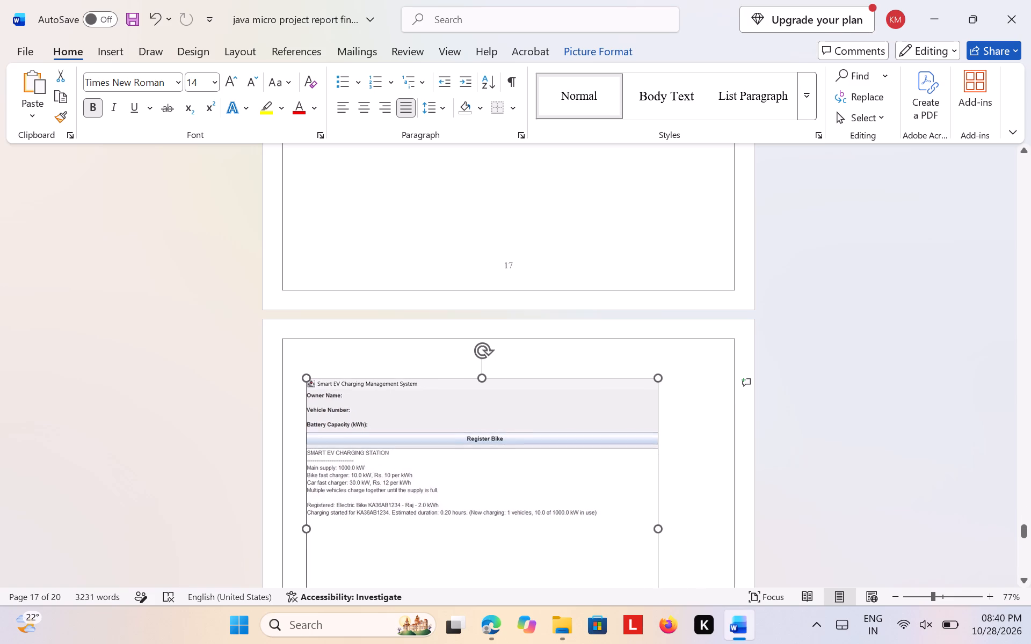
left_click_drag(364, 421, 405, 460)
Insert a new line after the resized screenshot, pushing the heading 5. Conclusion and Future Scope onto the following page.
scroll(511, 440, "up", 1)
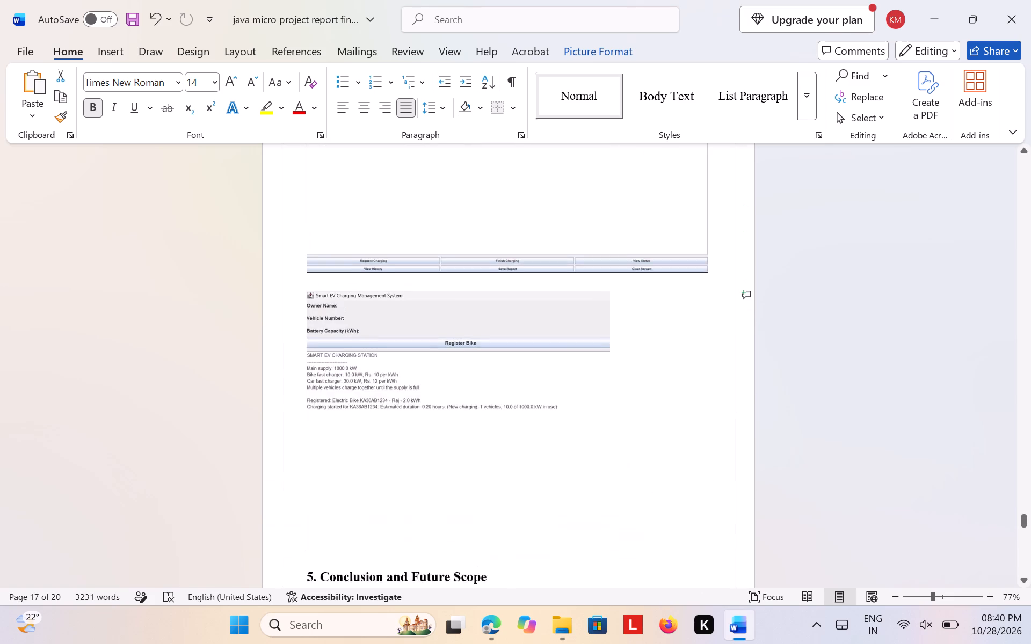
scroll(693, 531, "down", 1)
left_click(651, 415)
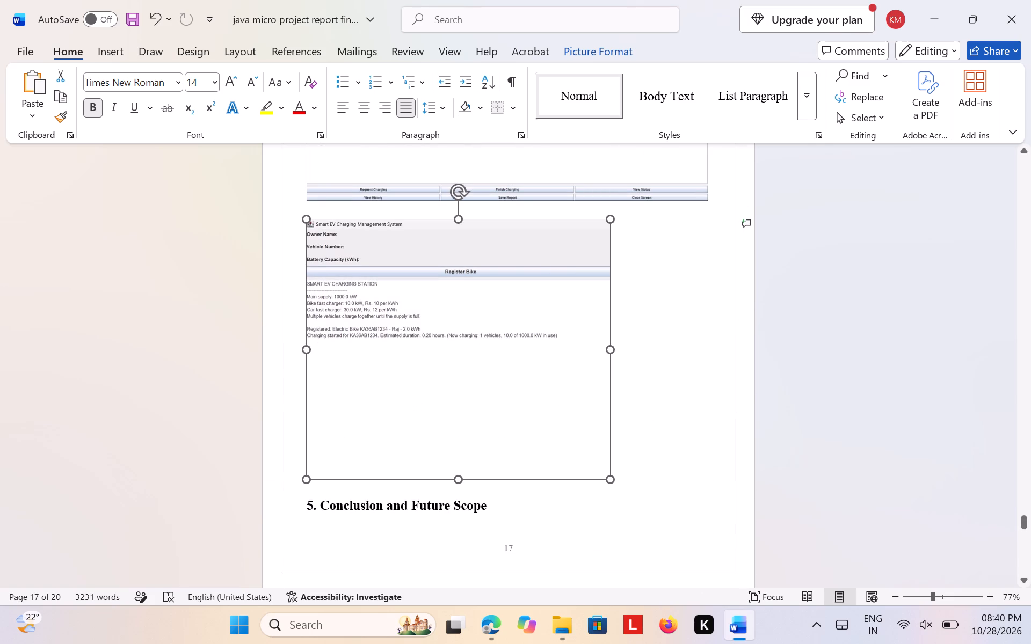
key("Return")
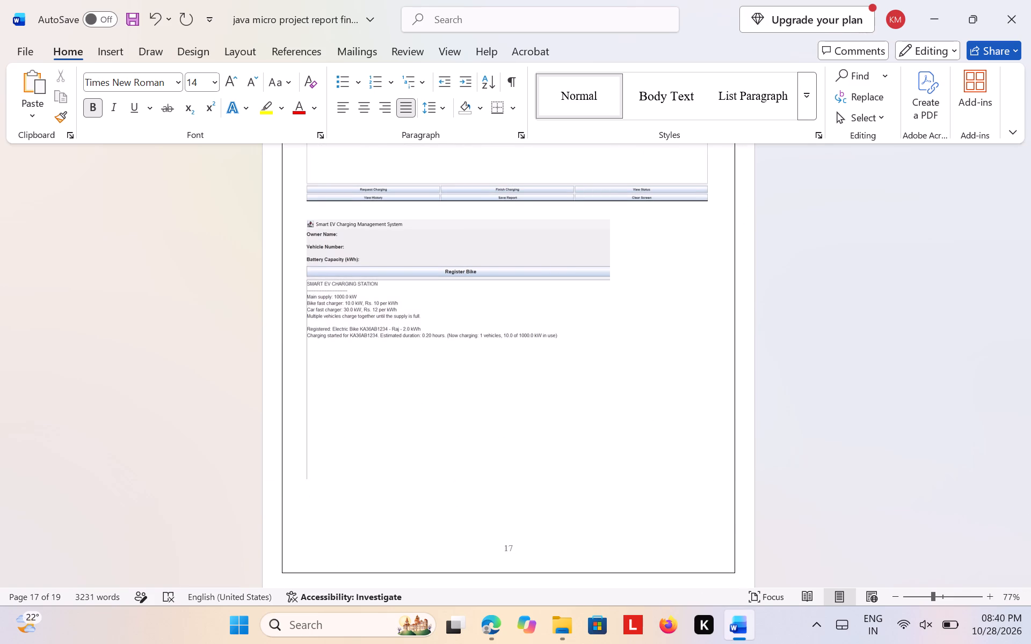
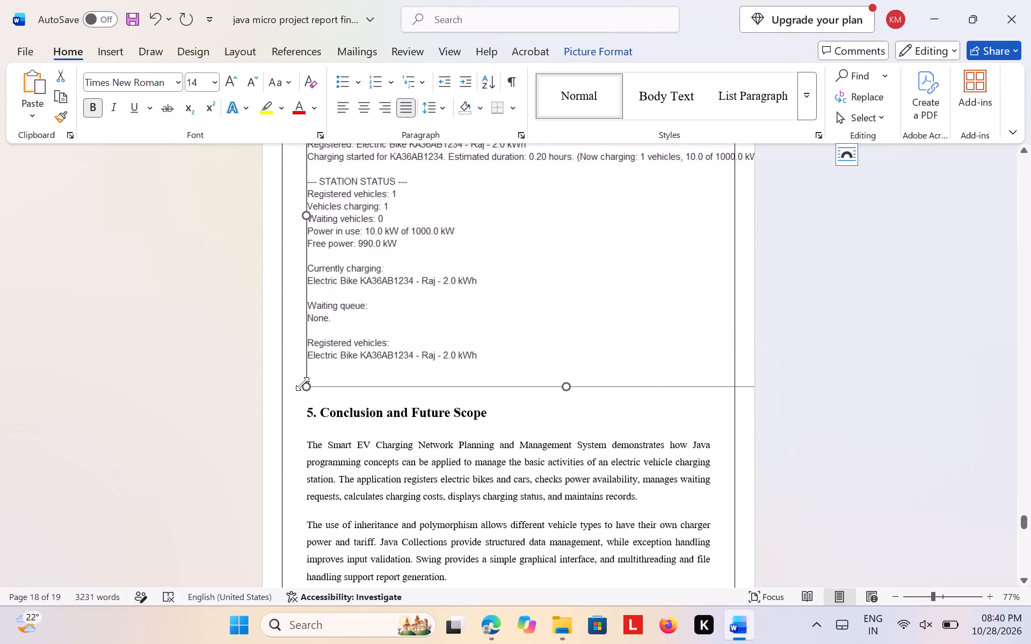
Shrink the station status output screenshot above heading 5 proportionally to about nine-tenths of the text width, and place the cursor after it.
left_click_drag(302, 384, 466, 258)
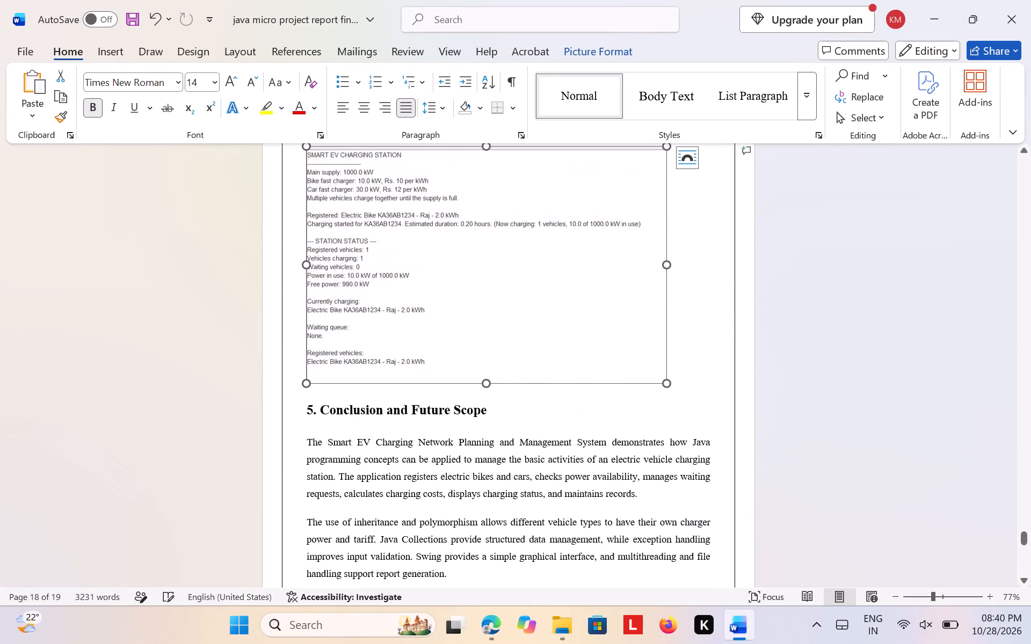
scroll(669, 295, "up", 3)
scroll(679, 388, "up", 2)
left_click(693, 359)
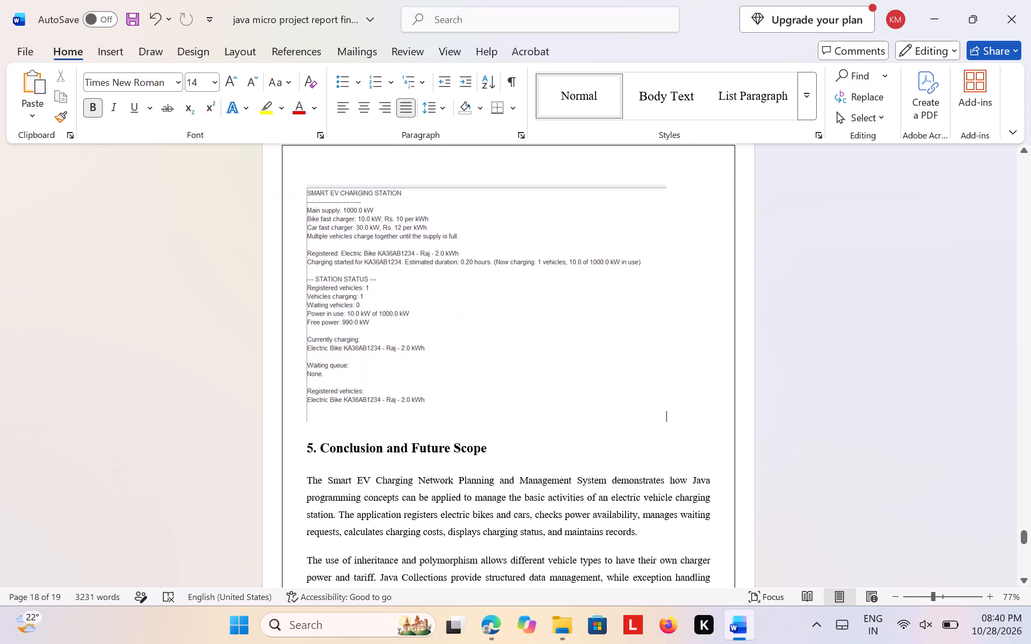
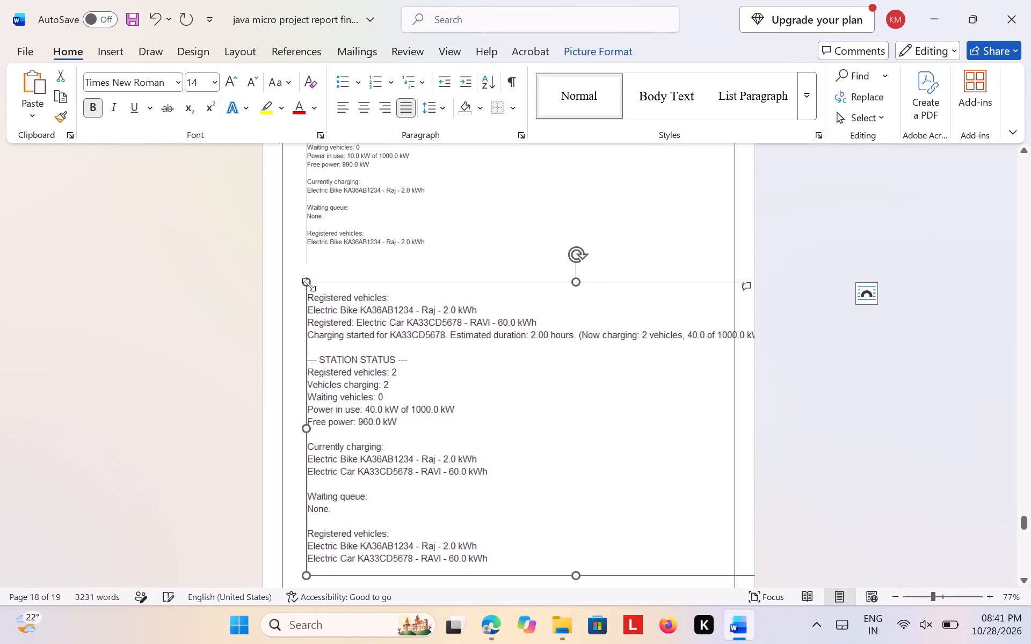
Shrink the two-vehicle station status screenshot above heading 5 proportionally to nearly the full text width.
left_click_drag(304, 279, 447, 406)
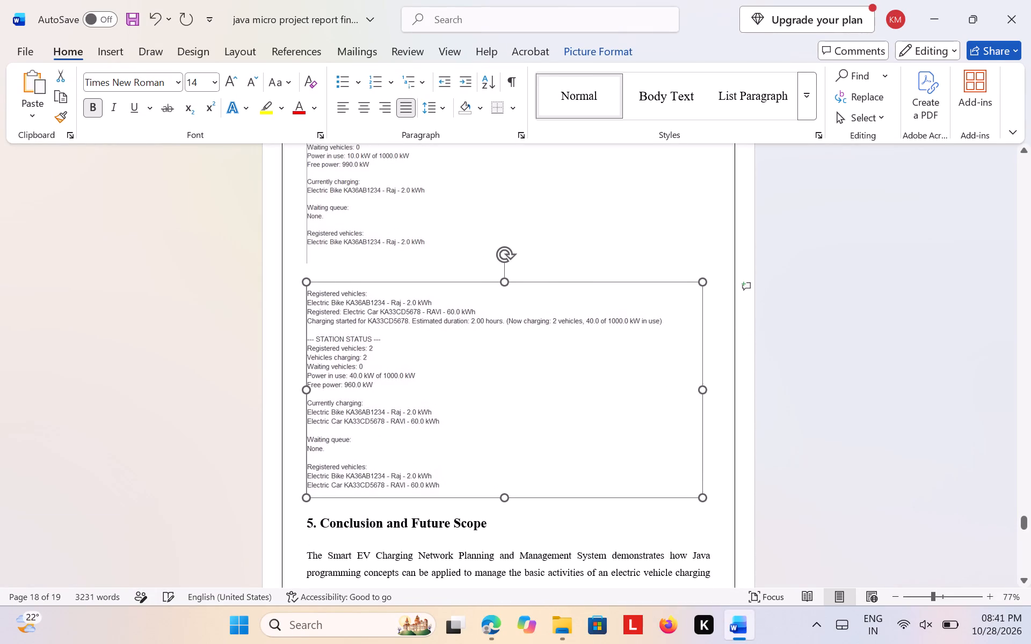
left_click_drag(447, 406, 453, 412)
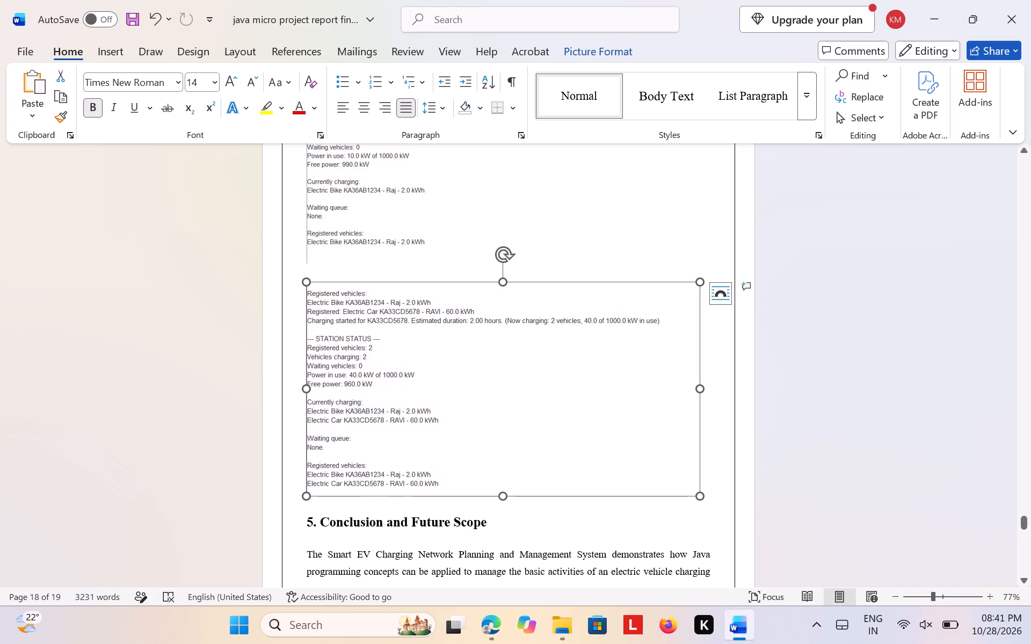
left_click(207, 379)
left_click(779, 396)
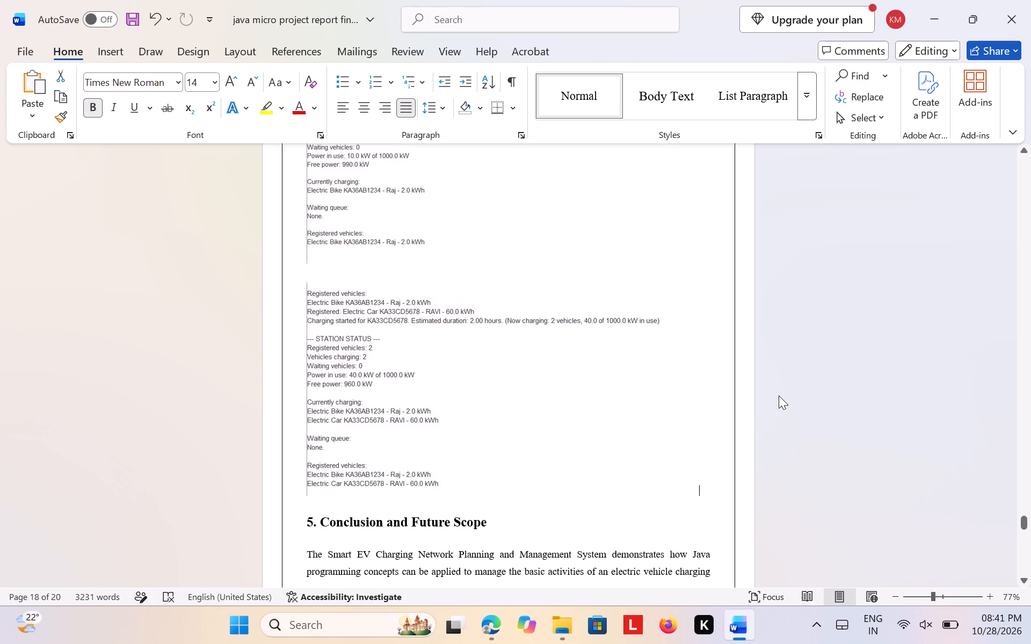
Enlarge the Register Bike screenshot at the bottom of page 17 proportionally to about nine-tenths of the text width.
scroll(585, 419, "up", 1)
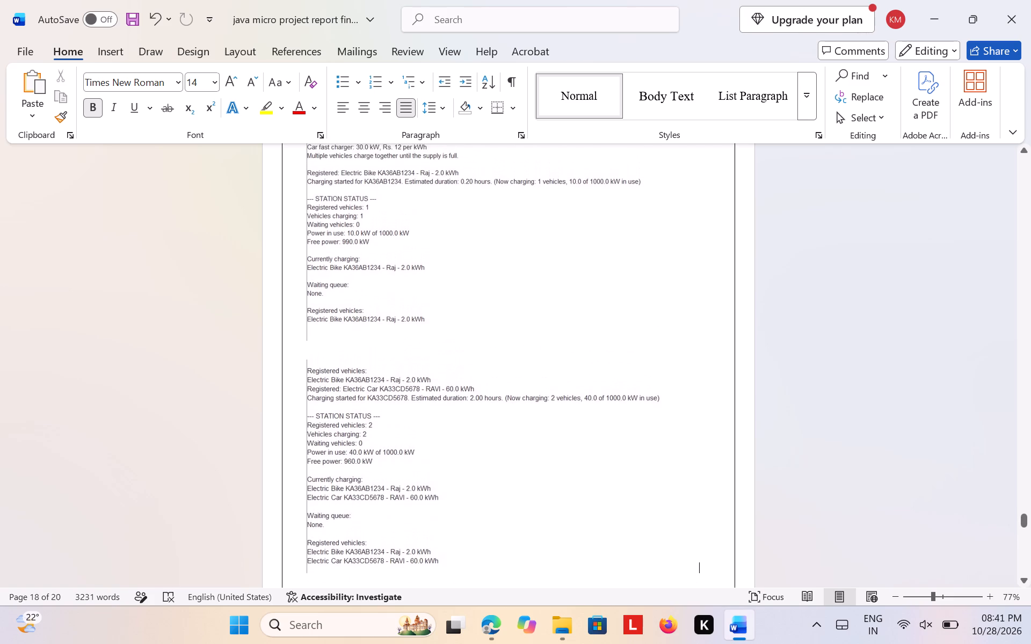
scroll(528, 398, "up", 4)
left_click(528, 398)
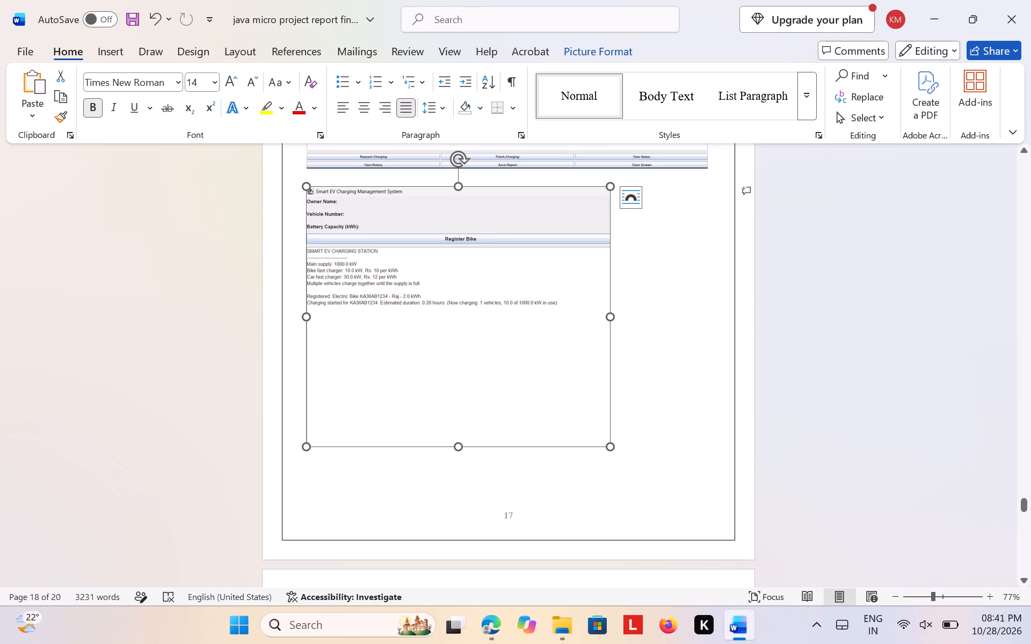
left_click(674, 391)
left_click(626, 407)
left_click(570, 408)
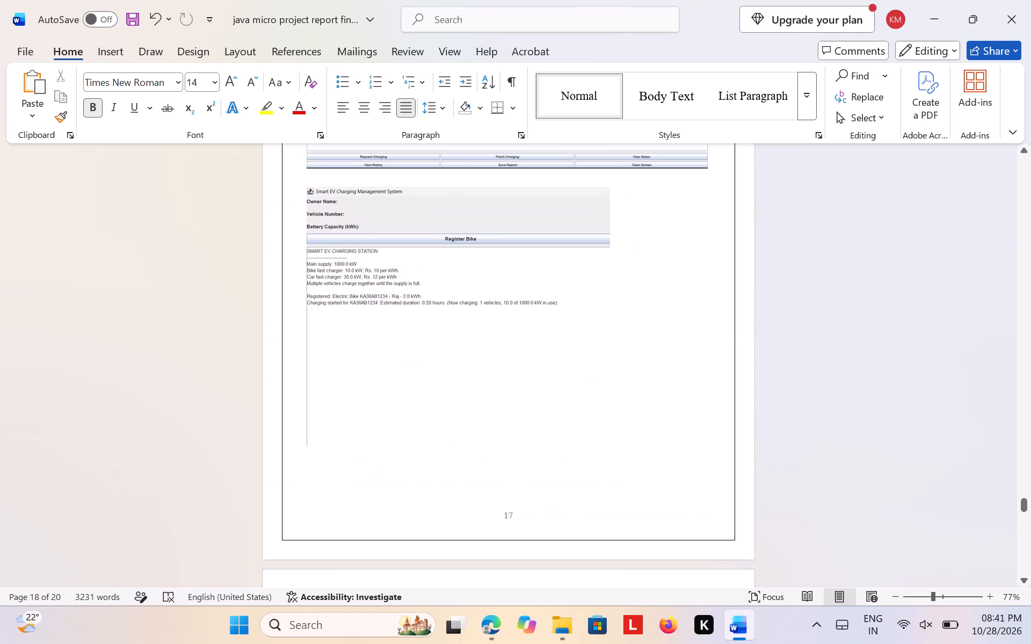
left_click_drag(610, 449, 669, 485)
left_click(858, 449)
Push the heading "5. Conclusion and Future Scope" onto the next page by inserting two blank paragraphs above it.
scroll(858, 449, "up", 1)
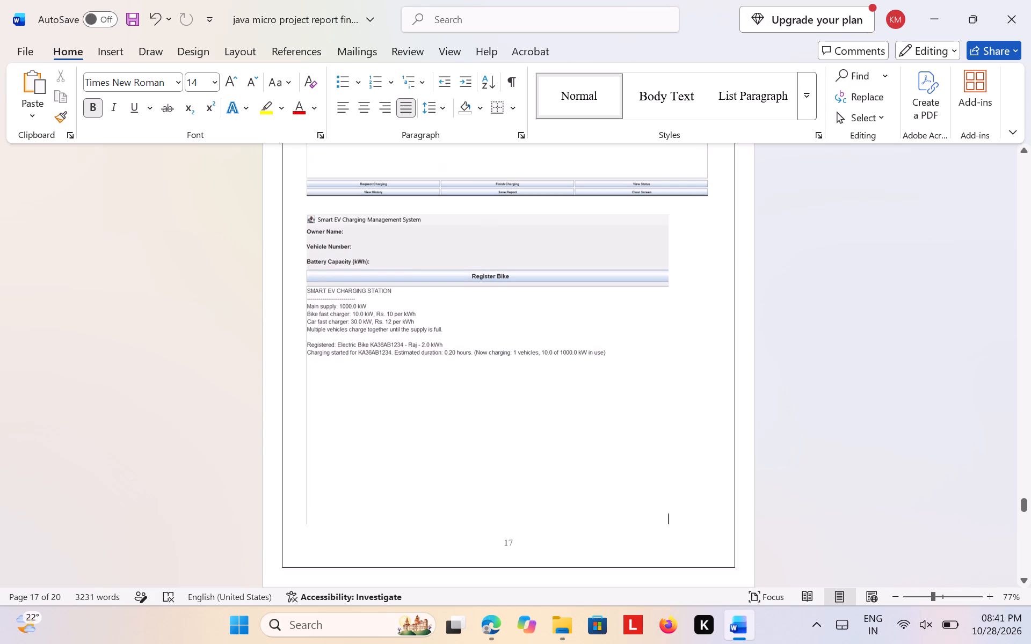
scroll(858, 449, "up", 1)
scroll(586, 354, "down", 3)
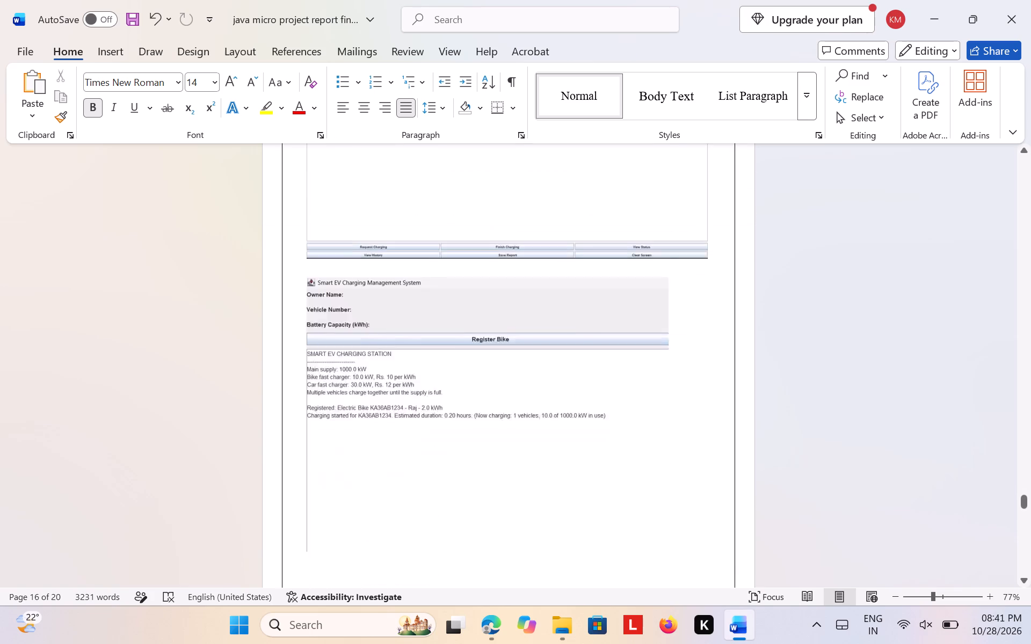
scroll(586, 354, "down", 3)
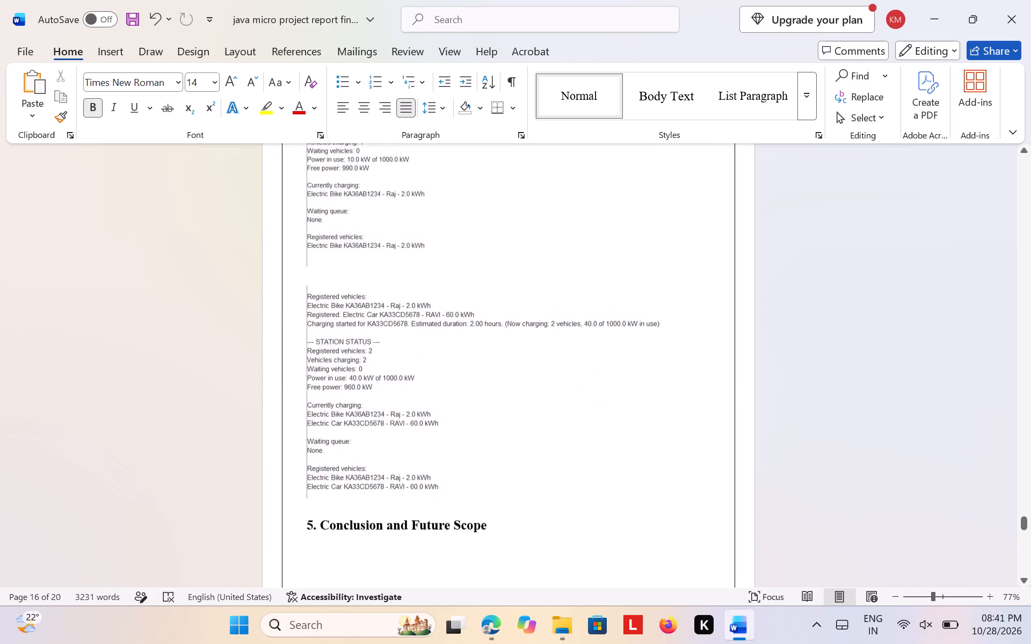
scroll(586, 354, "down", 1)
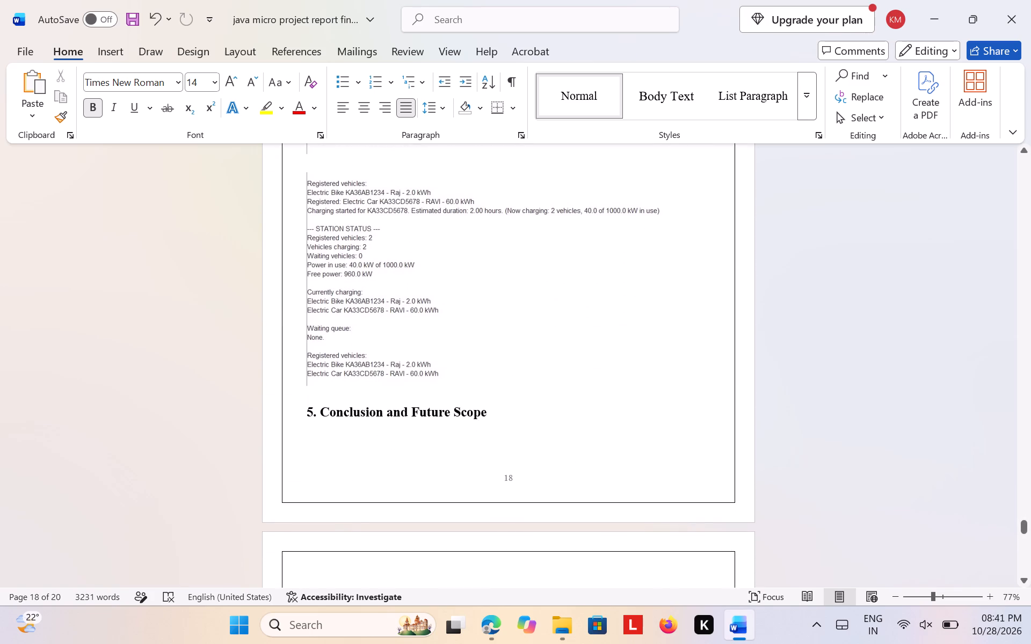
left_click(295, 414)
left_click(744, 407)
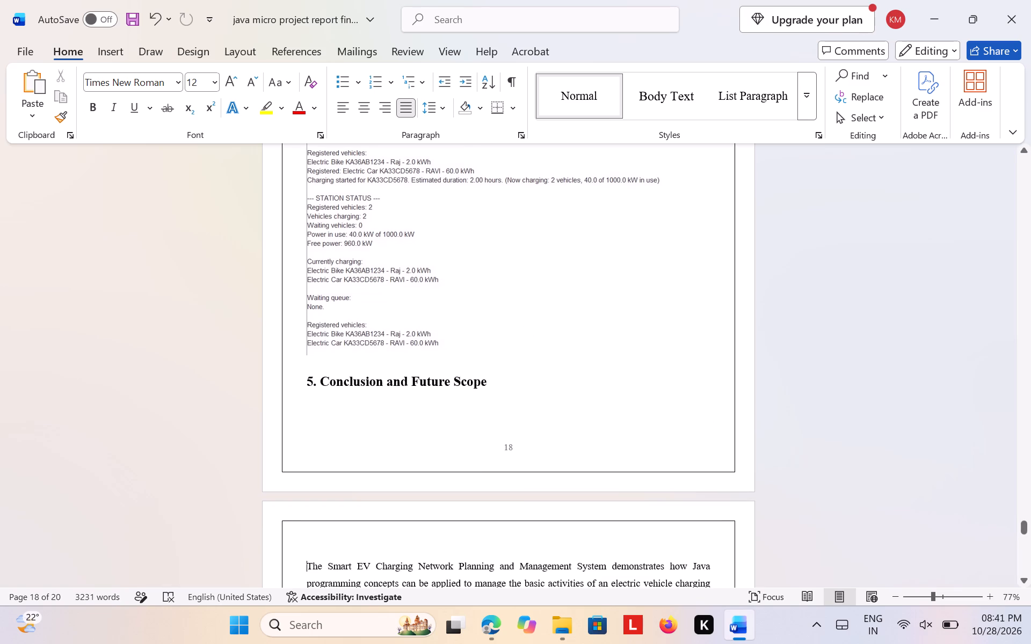
left_click(591, 343)
left_click(598, 342)
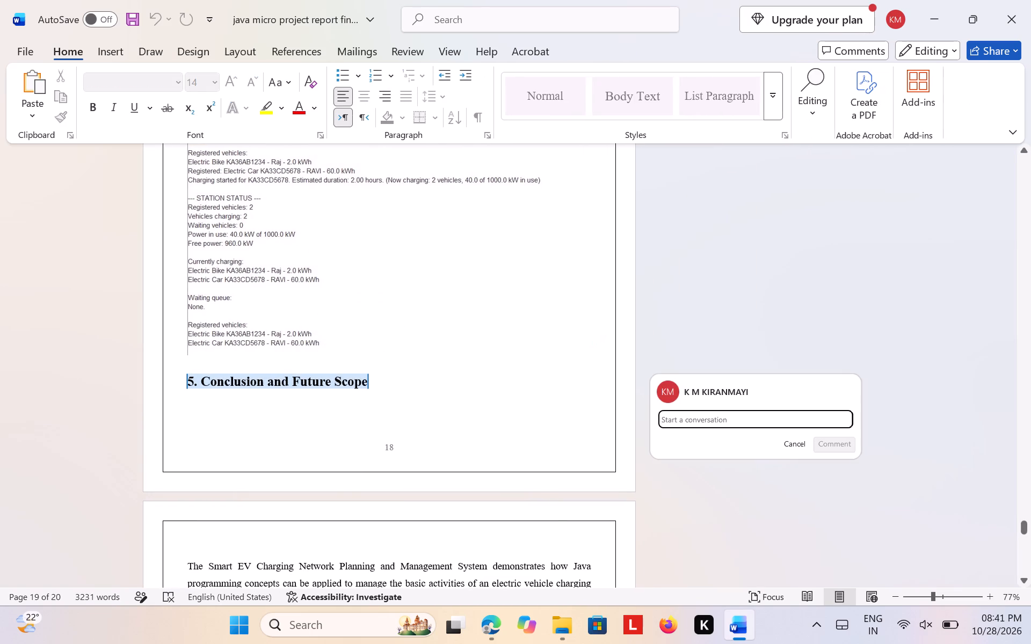
key("Return")
key("Return")
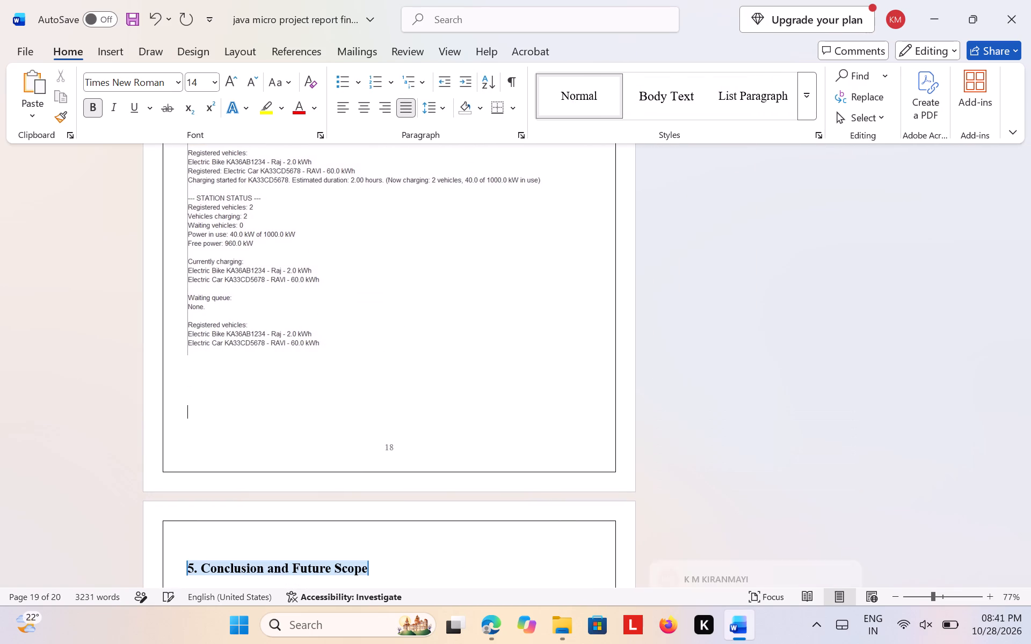
Review the report's page layout, from the output screenshots back through the certificate, abbreviations and introduction pages.
scroll(628, 384, "down", 2)
scroll(616, 330, "down", 6)
scroll(616, 330, "up", 20)
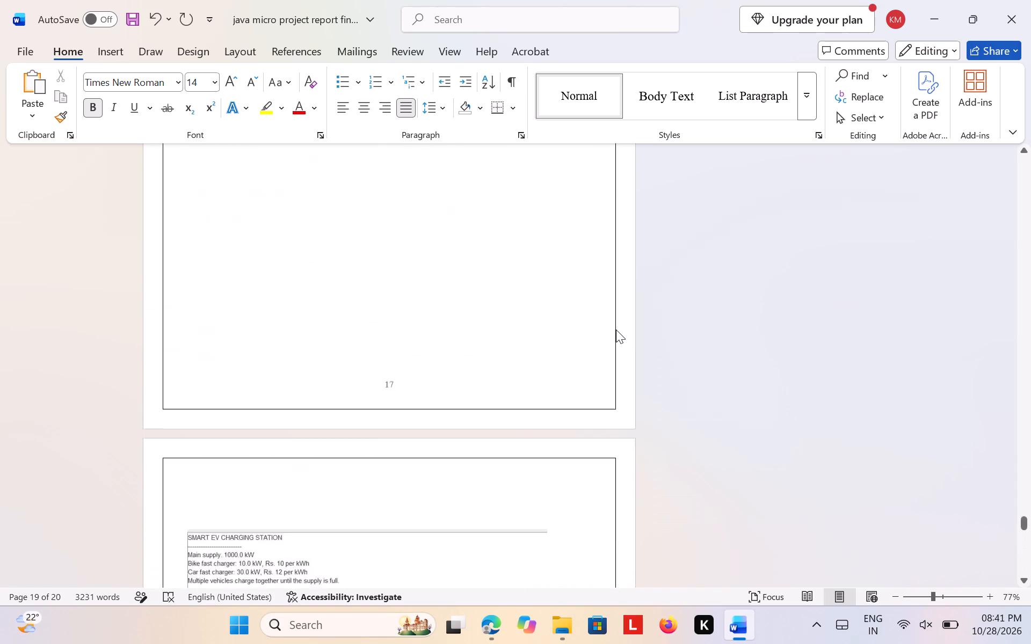
scroll(616, 330, "up", 17)
scroll(616, 330, "up", 14)
scroll(616, 330, "down", 3)
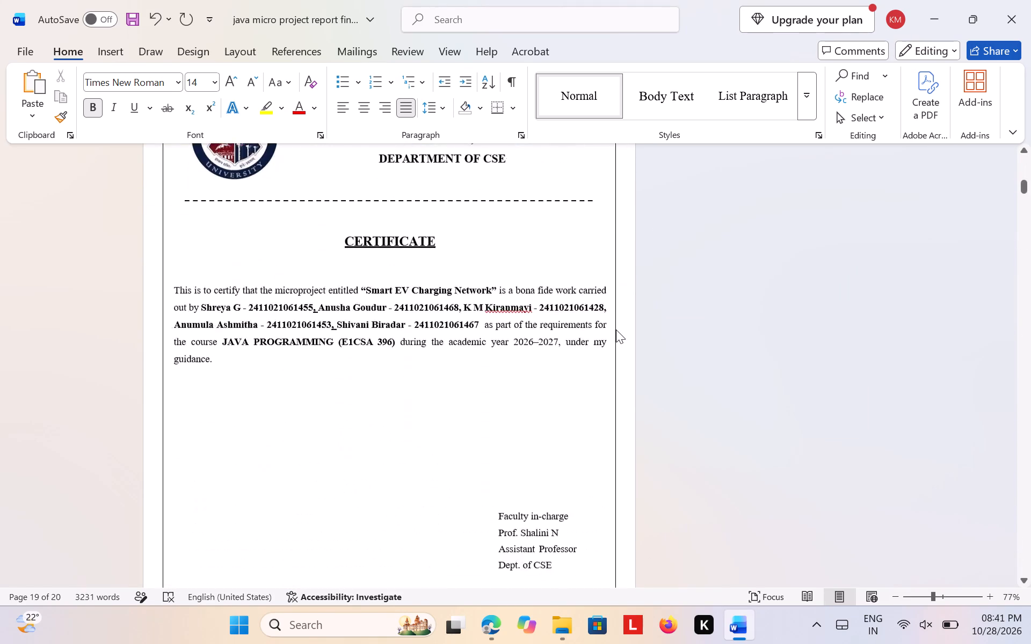
scroll(616, 330, "down", 8)
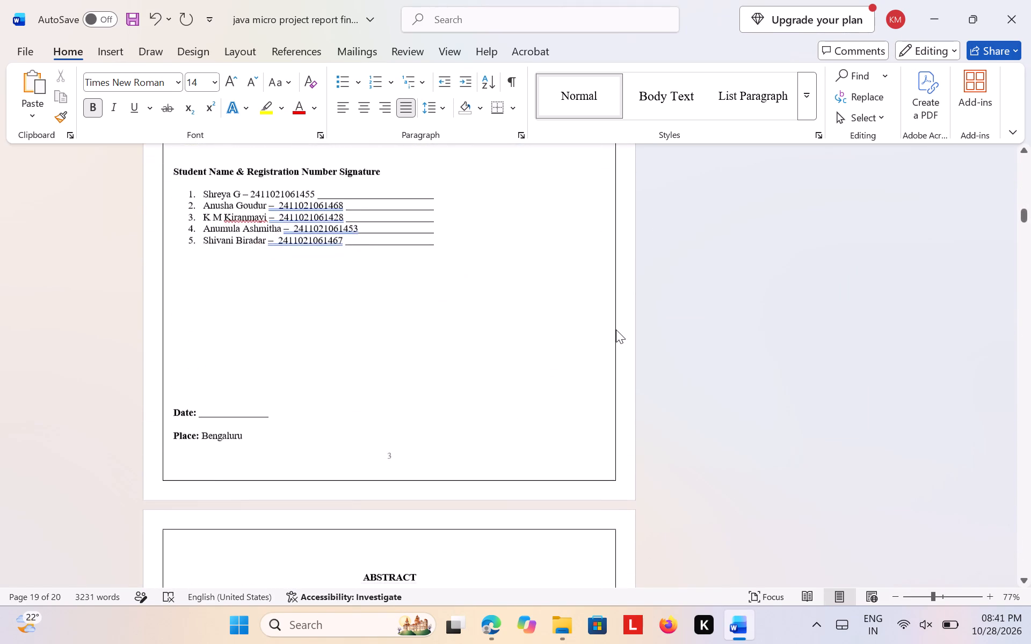
scroll(616, 330, "down", 7)
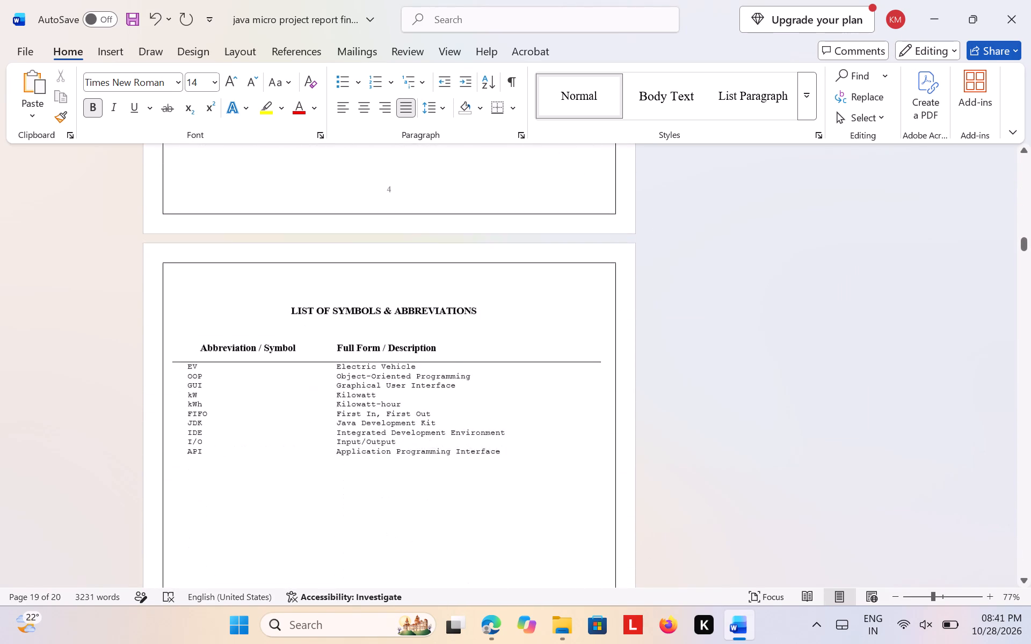
scroll(616, 330, "down", 7)
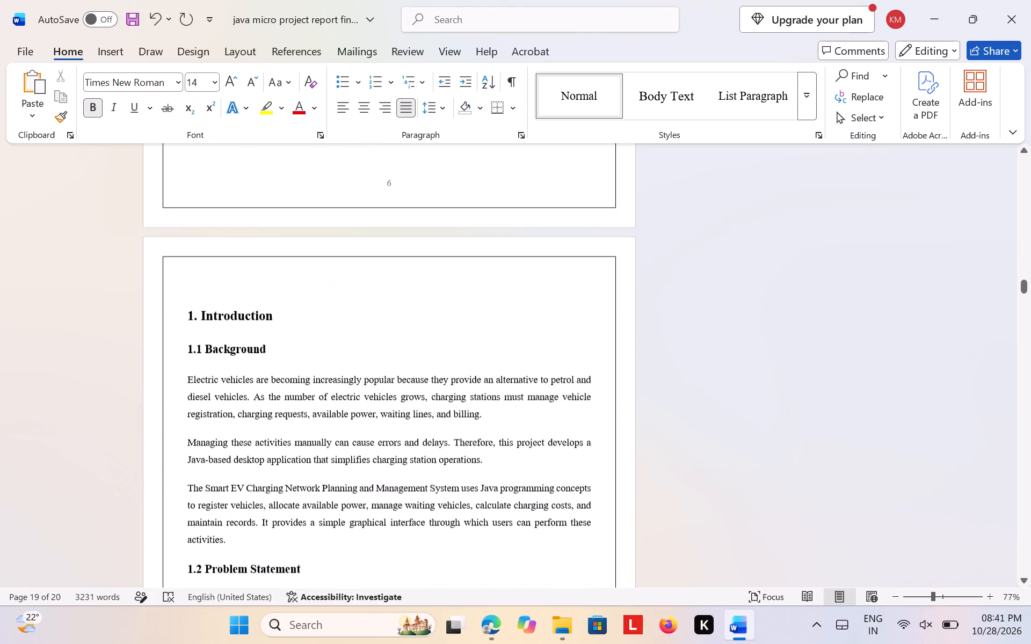
scroll(616, 330, "down", 1)
Save a copy of the report as a PDF in the Downloads folder under its existing file name.
left_click(26, 50)
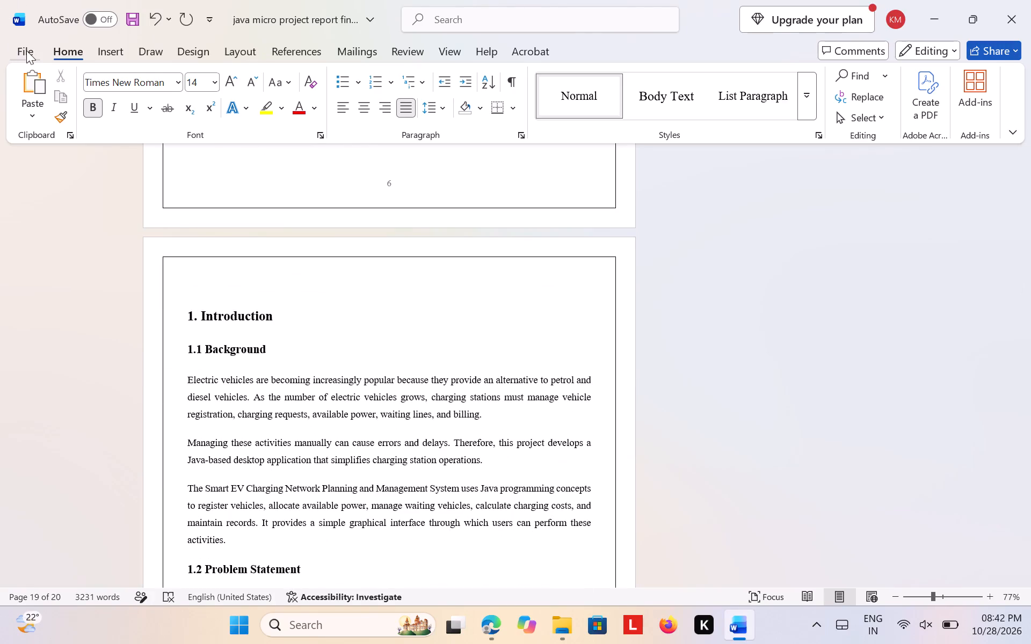
left_click(45, 278)
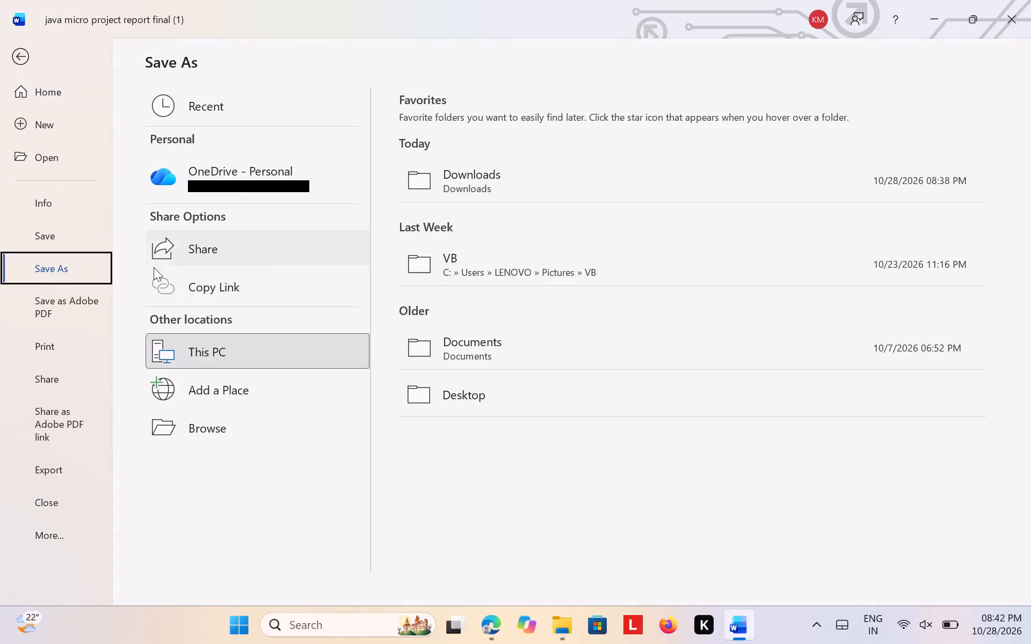
left_click(495, 178)
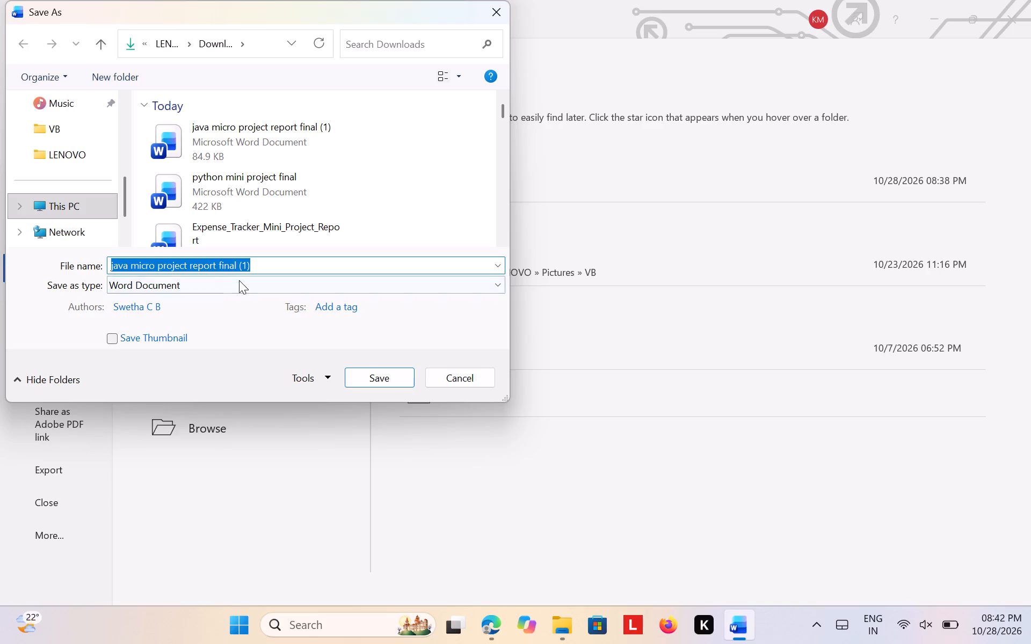
left_click(240, 284)
left_click(175, 385)
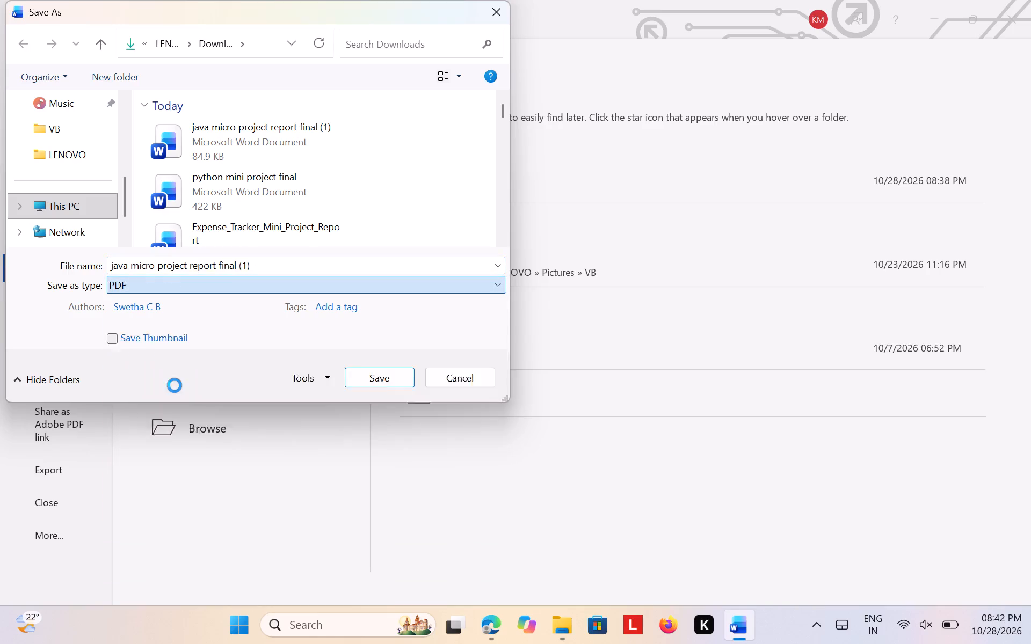
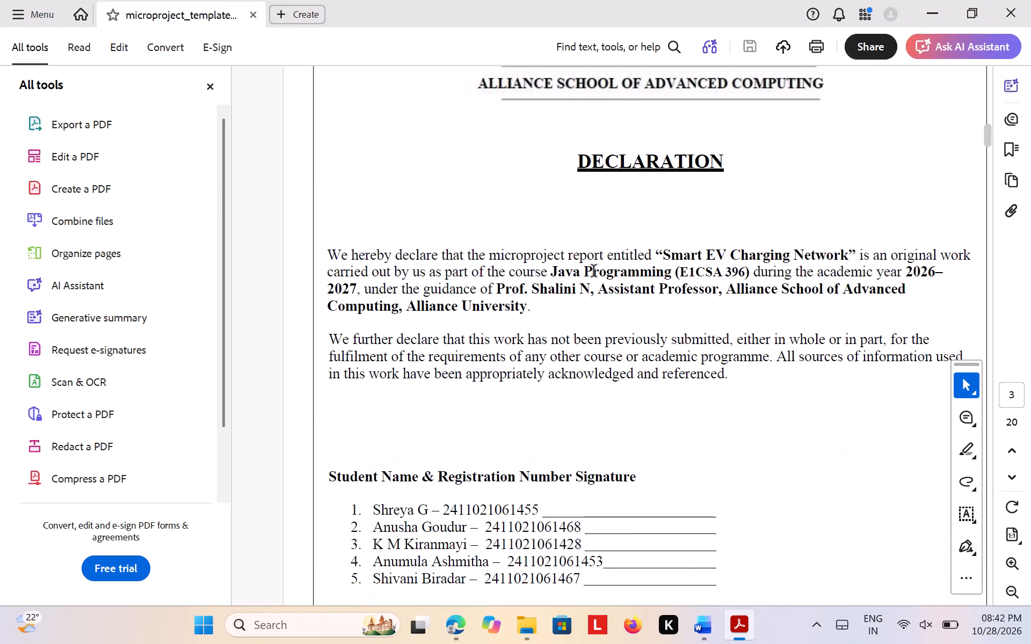
Review the exported PDF report from the declaration page through the contents and chapters to the last page.
scroll(594, 272, "down", 1)
scroll(594, 272, "up", 1)
scroll(594, 272, "down", 5)
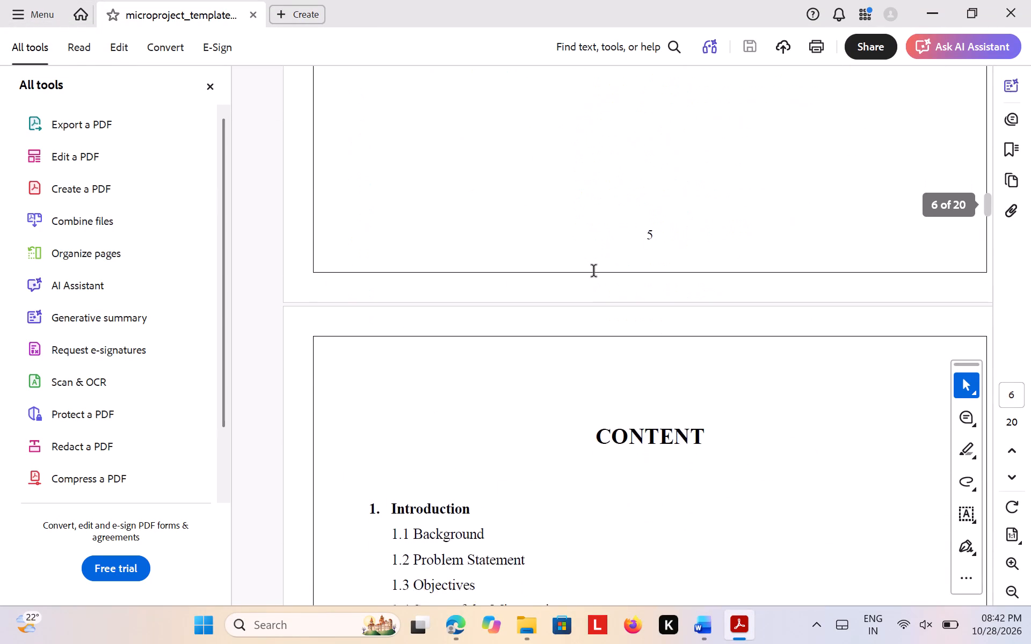
scroll(594, 272, "down", 2)
scroll(594, 272, "left", 1)
scroll(594, 272, "down", 17)
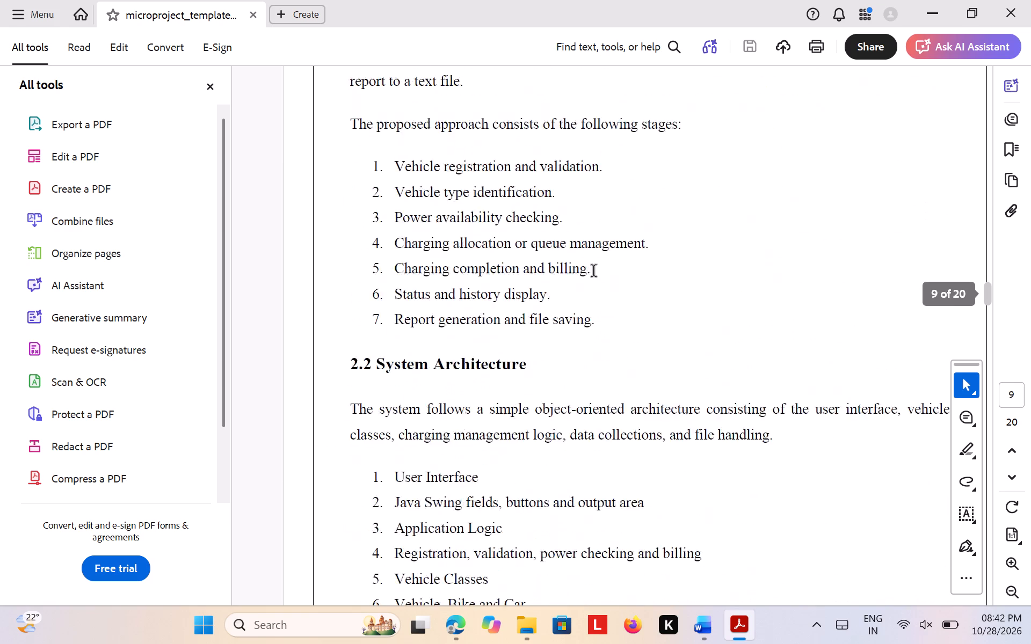
scroll(594, 272, "down", 20)
scroll(594, 272, "down", 2)
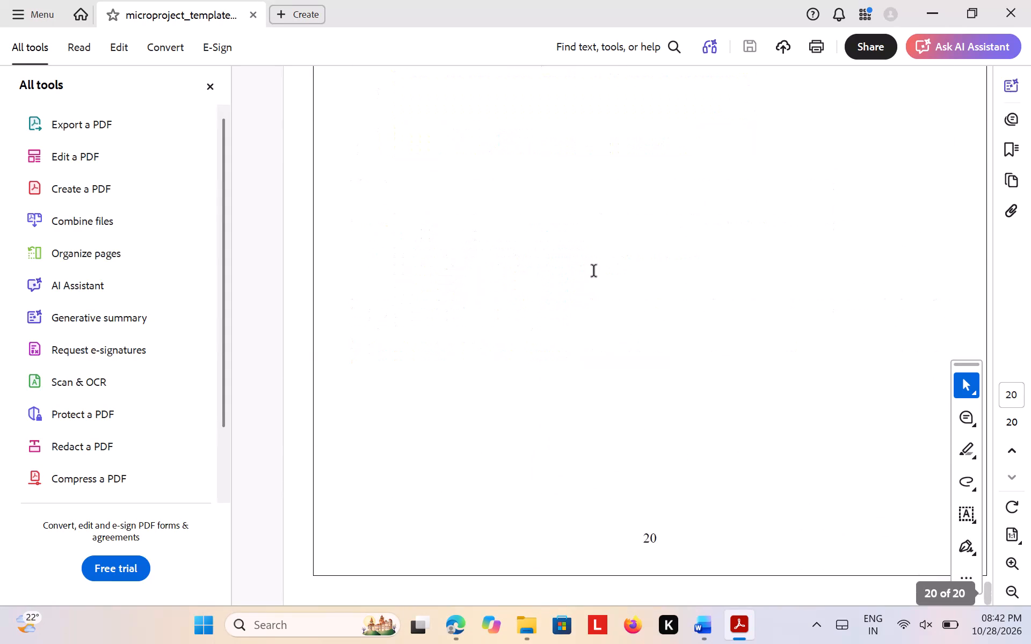
scroll(594, 272, "down", 7)
Check the PDF's closing pages in reverse, from the references back through the output screenshots to the section 4.4 heading.
scroll(594, 272, "up", 7)
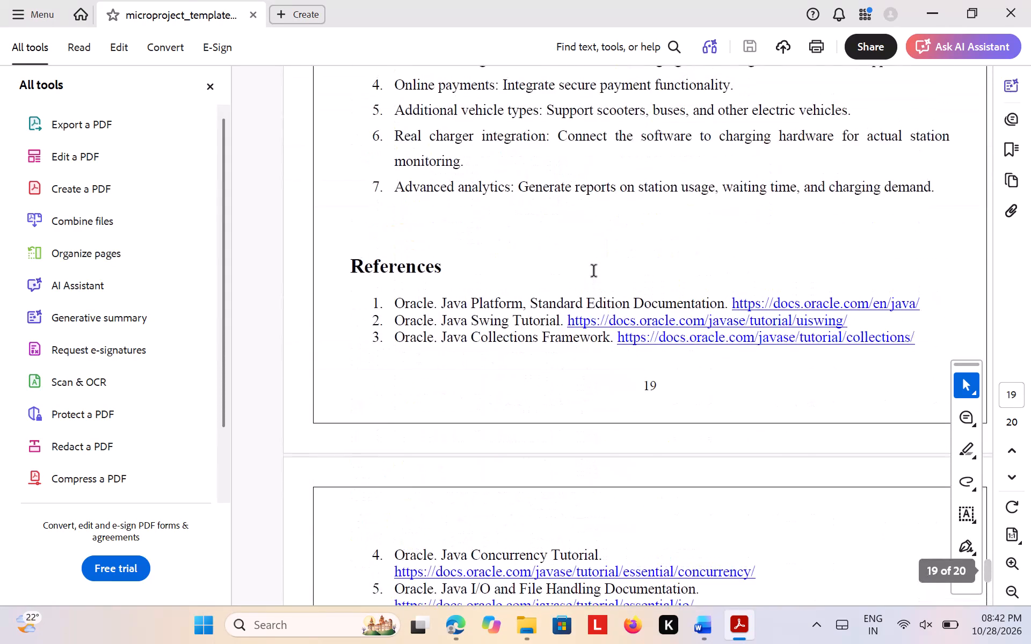
scroll(594, 272, "up", 11)
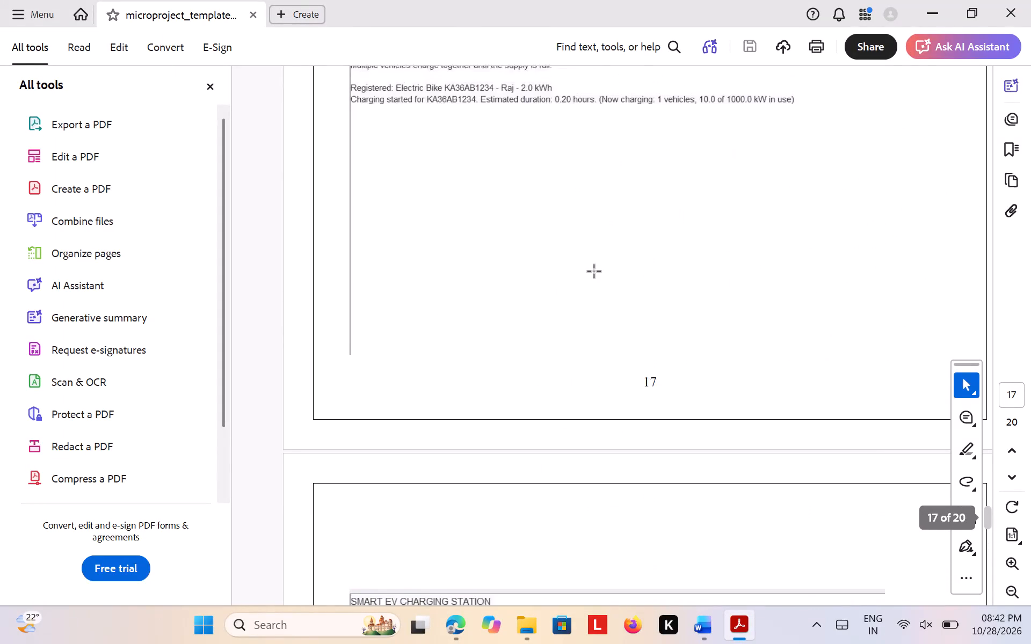
scroll(594, 272, "up", 4)
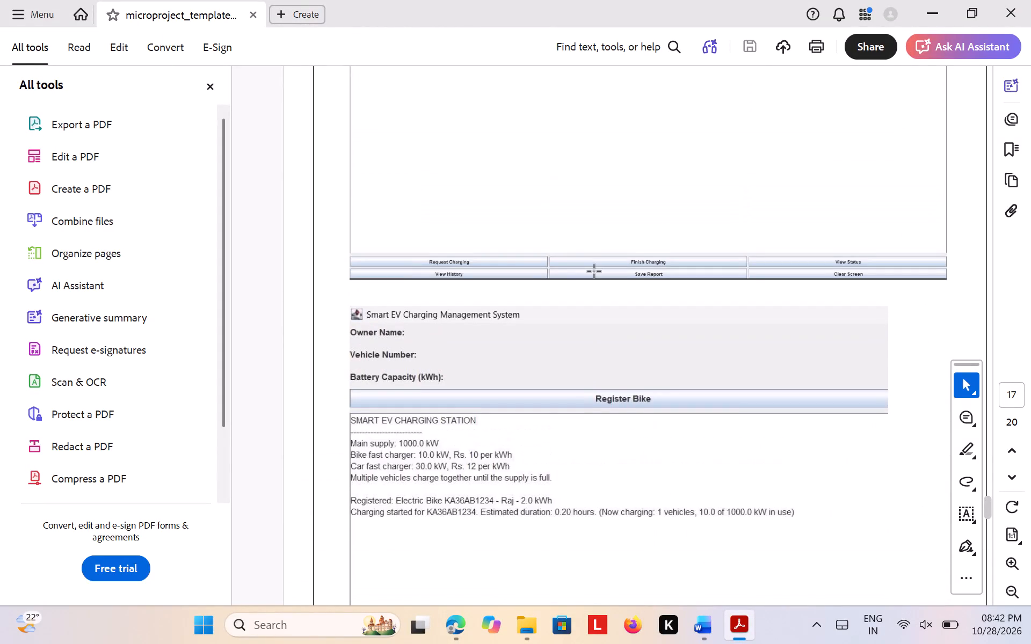
scroll(594, 272, "up", 3)
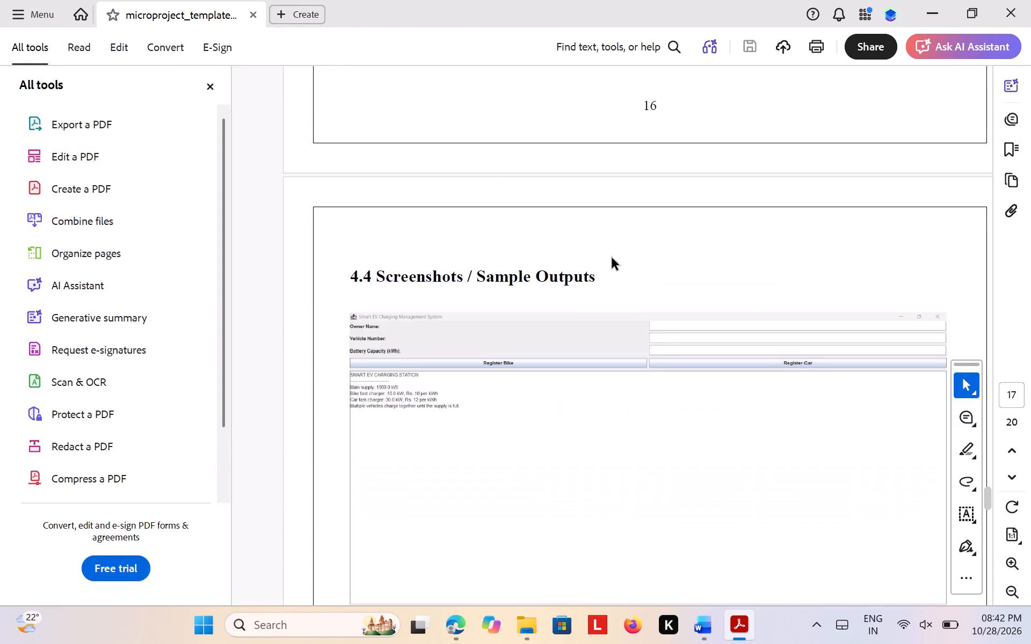
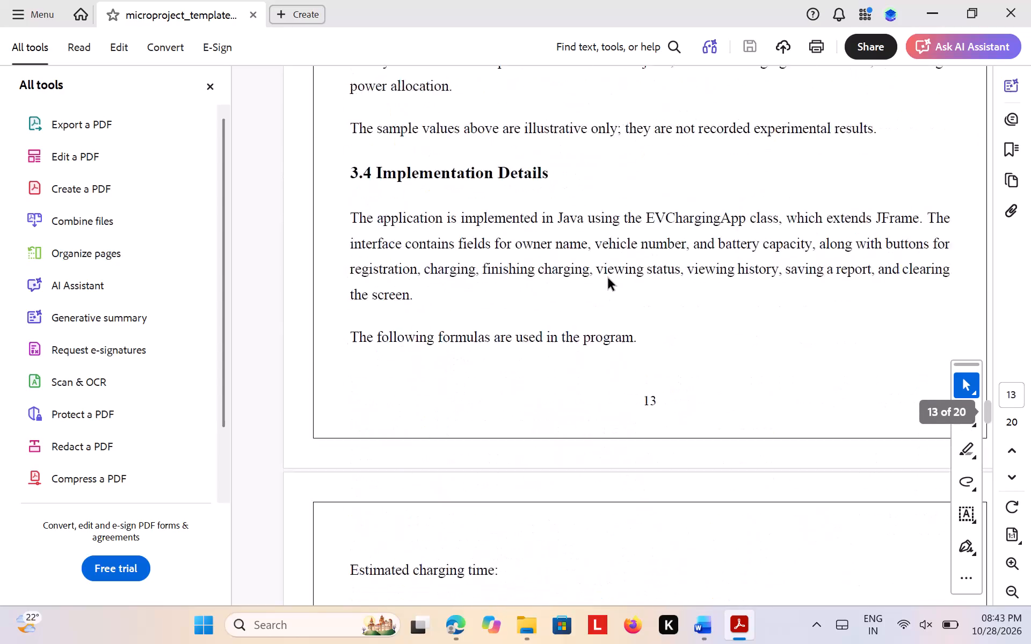
Return to the PDF's CONTENT page and check its listed chapters and subsections, from Introduction through References and Appendix.
scroll(608, 279, "up", 10)
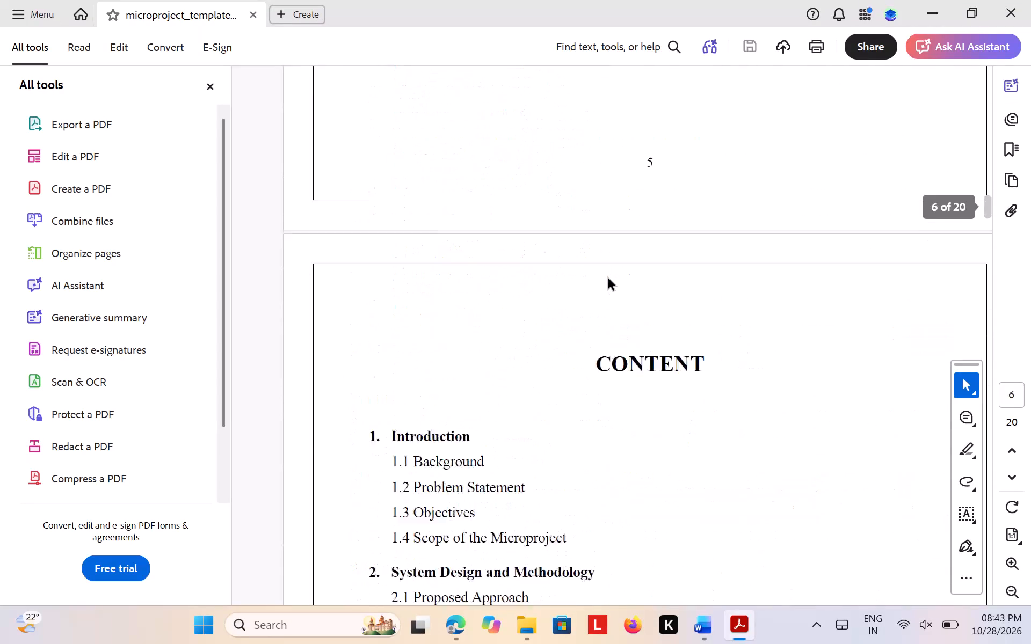
scroll(608, 279, "down", 5)
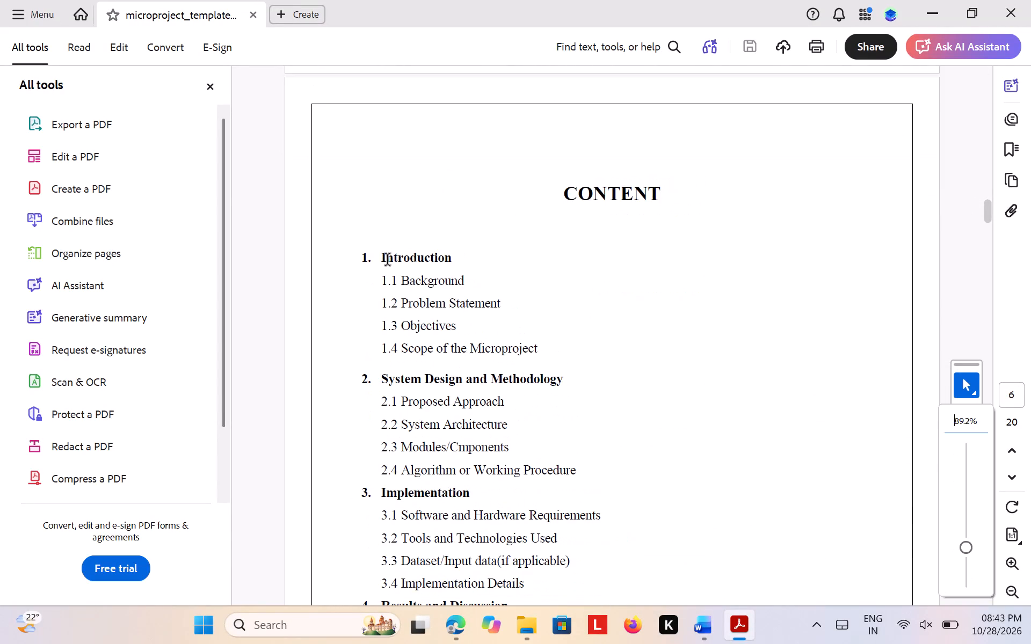
scroll(645, 304, "down", 3)
scroll(558, 449, "down", 1)
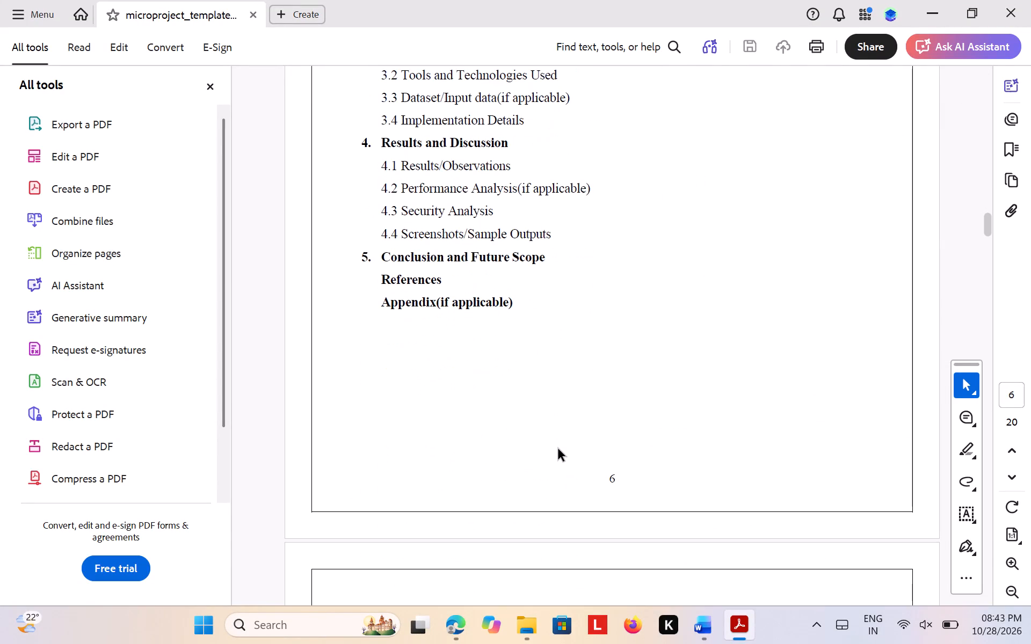
scroll(541, 389, "up", 5)
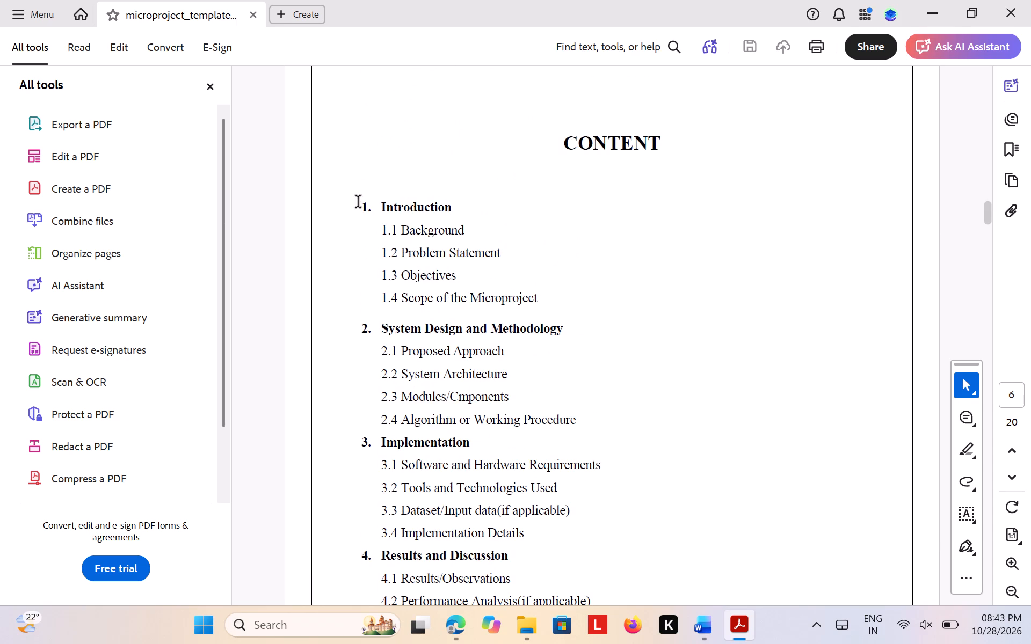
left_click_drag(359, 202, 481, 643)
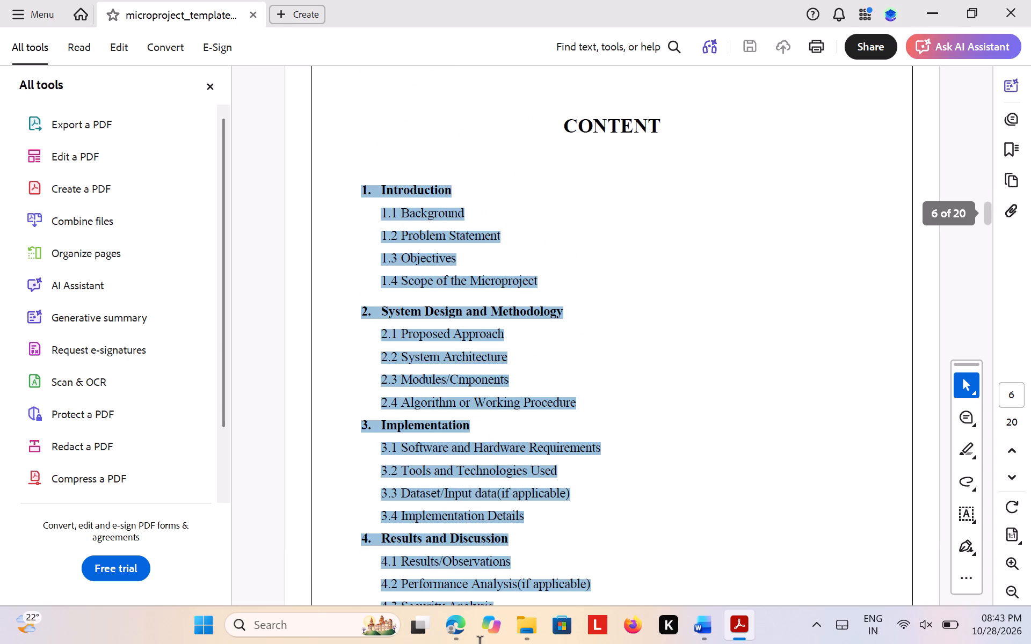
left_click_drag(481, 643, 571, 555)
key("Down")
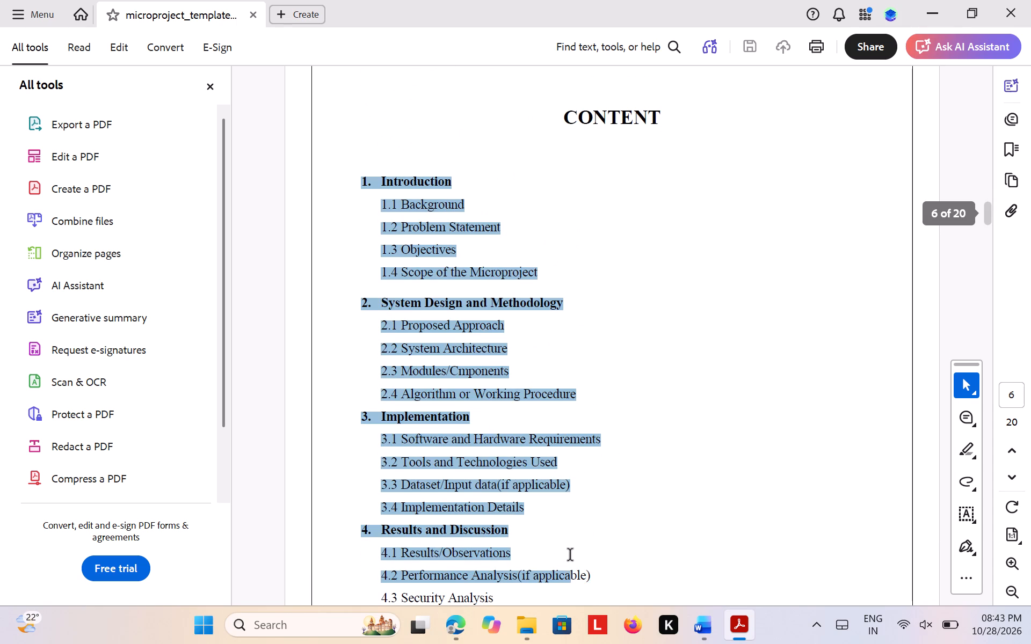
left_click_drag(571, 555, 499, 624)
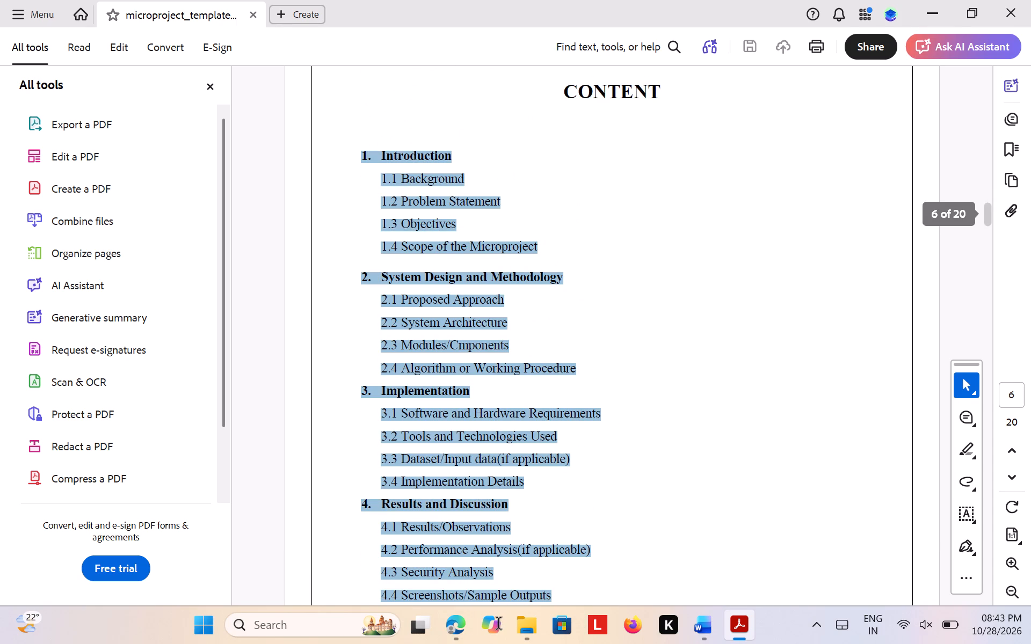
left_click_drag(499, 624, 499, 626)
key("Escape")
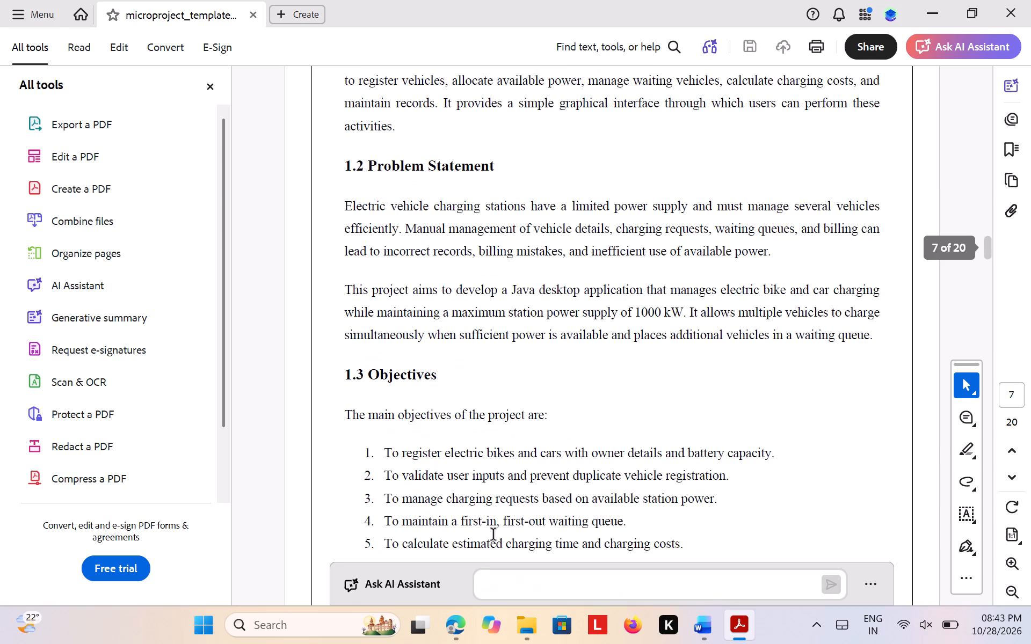
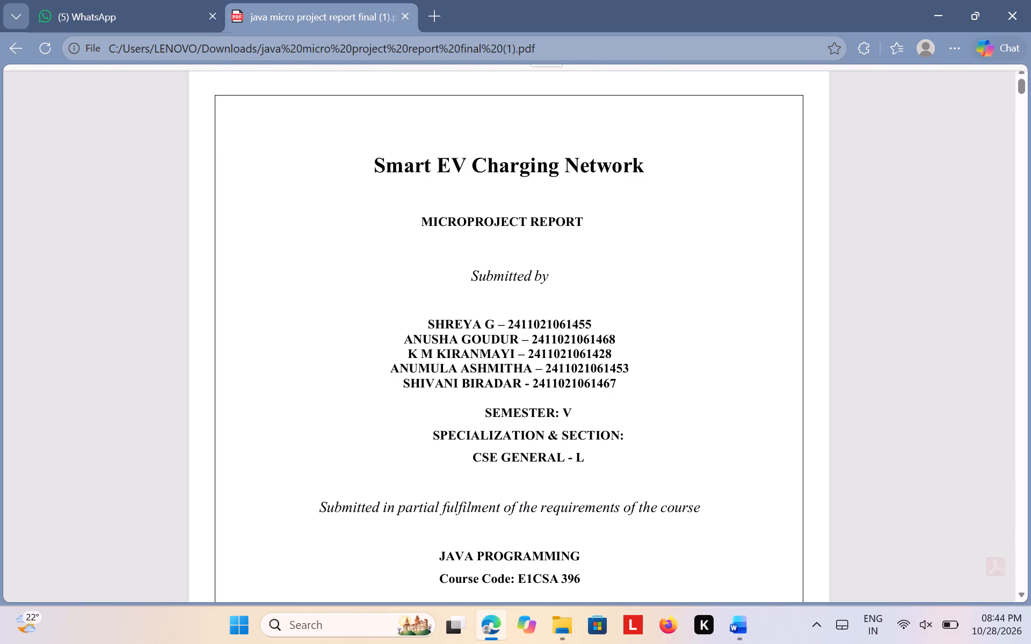
scroll(483, 380, "down", 14)
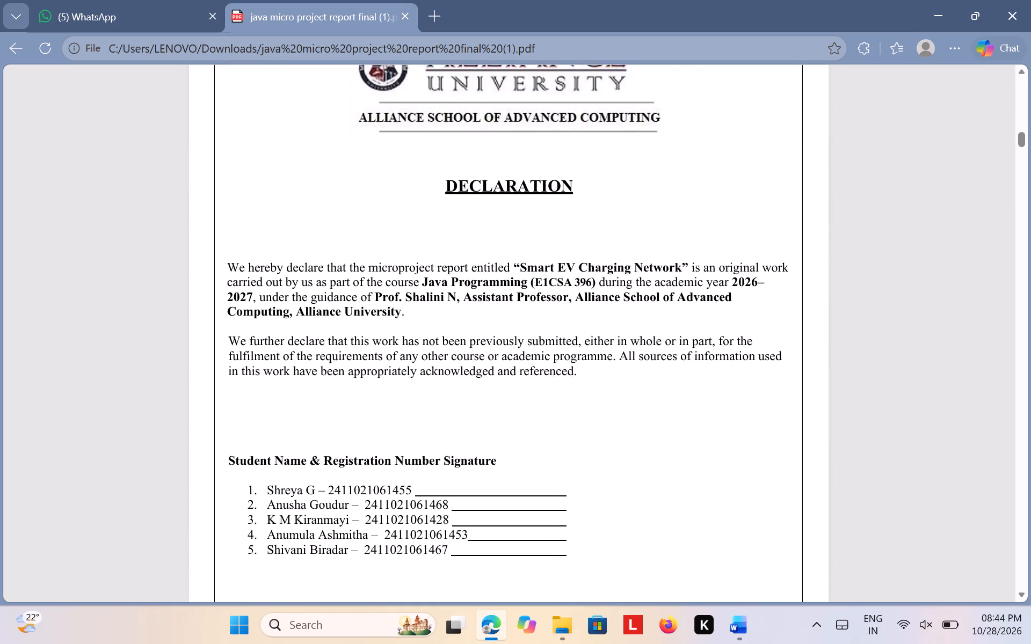
scroll(483, 380, "down", 7)
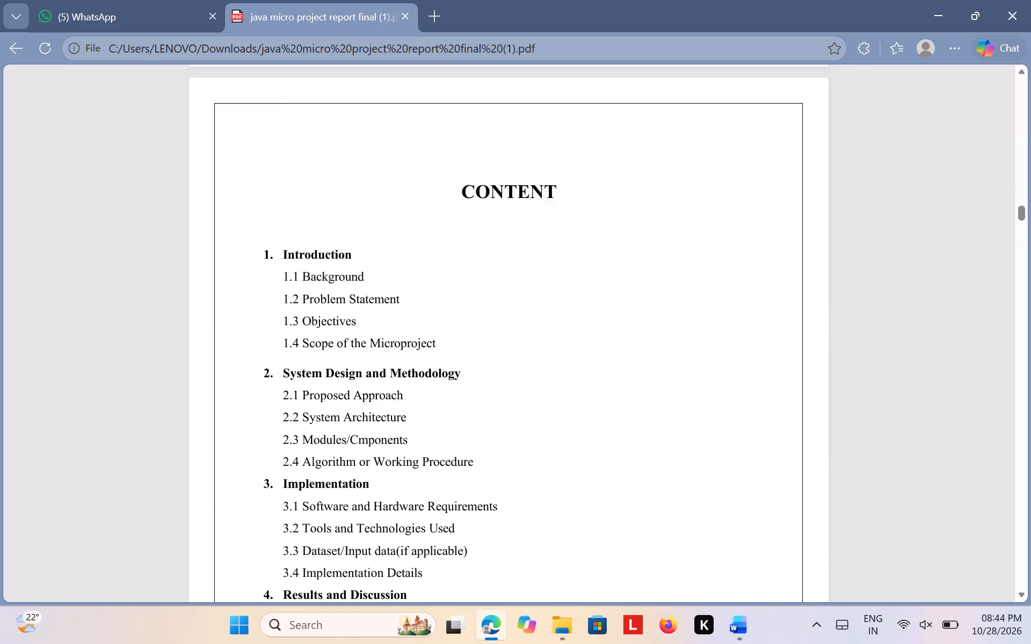
scroll(483, 380, "down", 1)
scroll(483, 380, "up", 2)
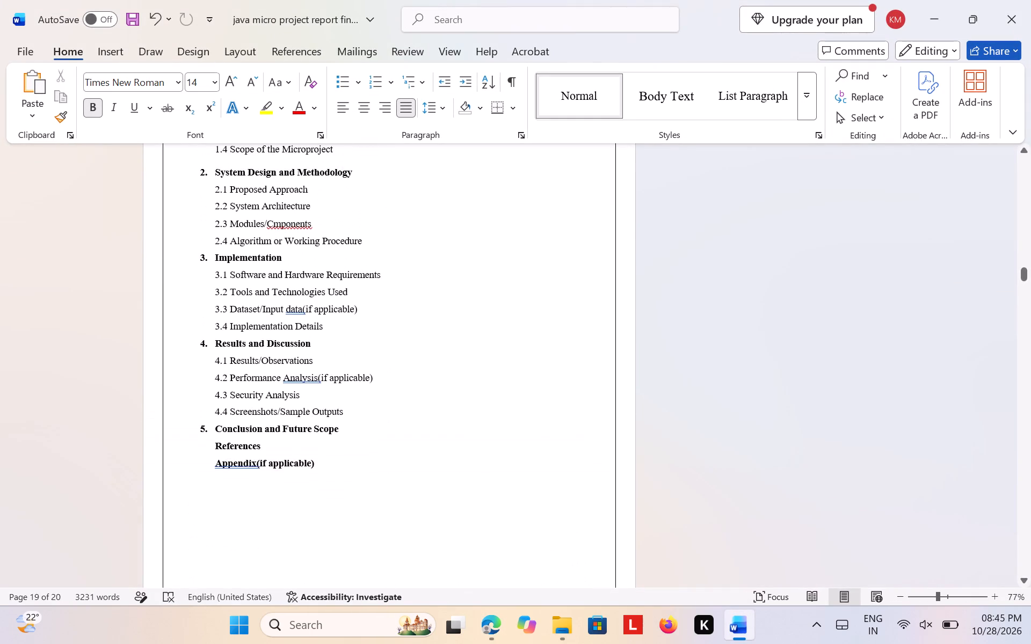
scroll(562, 440, "up", 2)
scroll(562, 440, "right", 1)
scroll(562, 440, "up", 1)
scroll(562, 440, "down", 3)
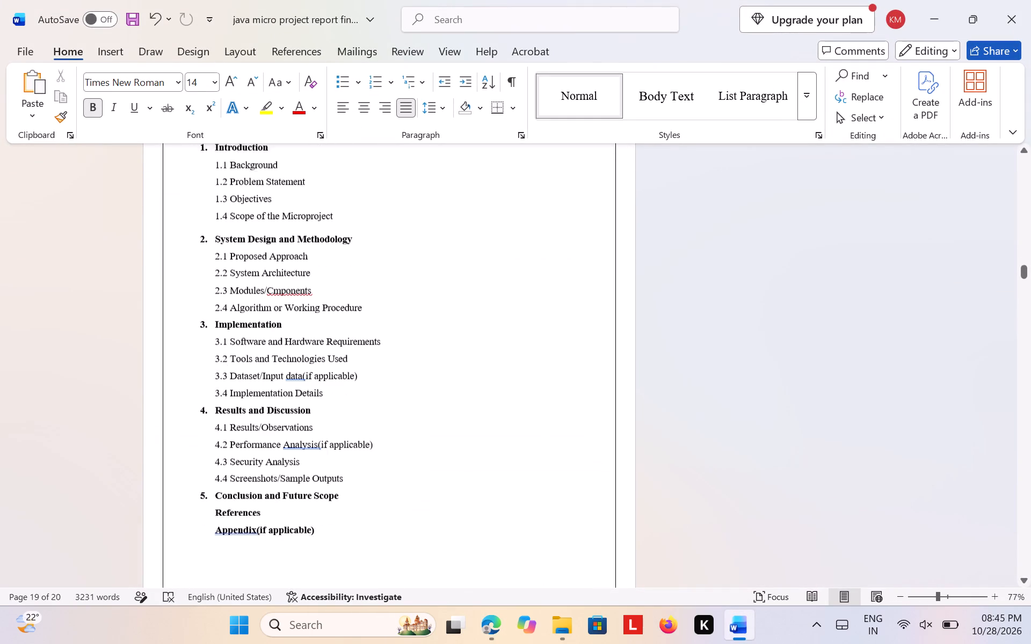
left_click_drag(337, 486, 231, 178)
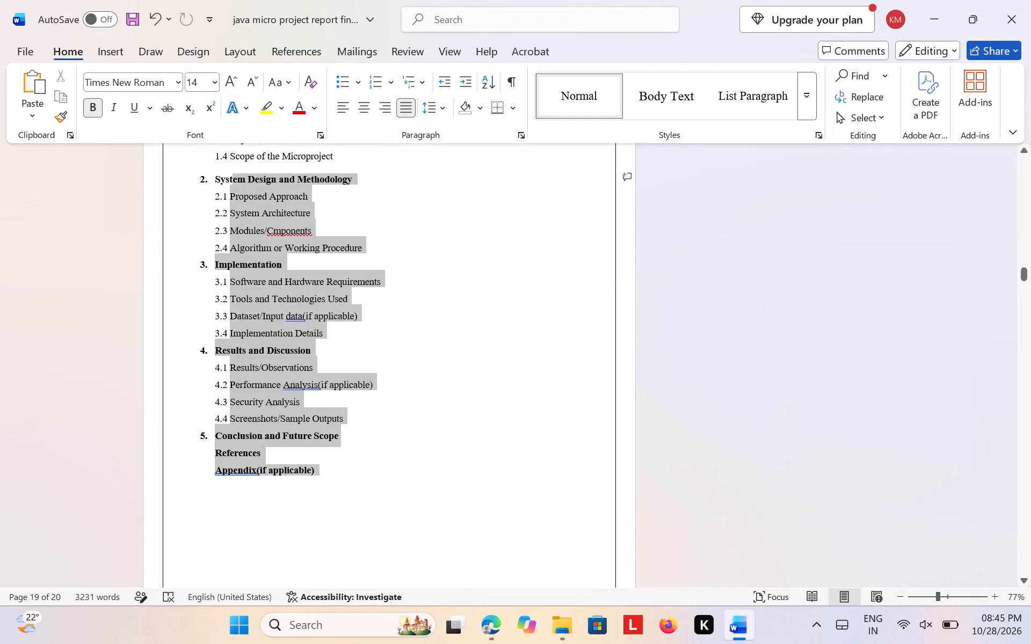
left_click_drag(231, 178, 206, 240)
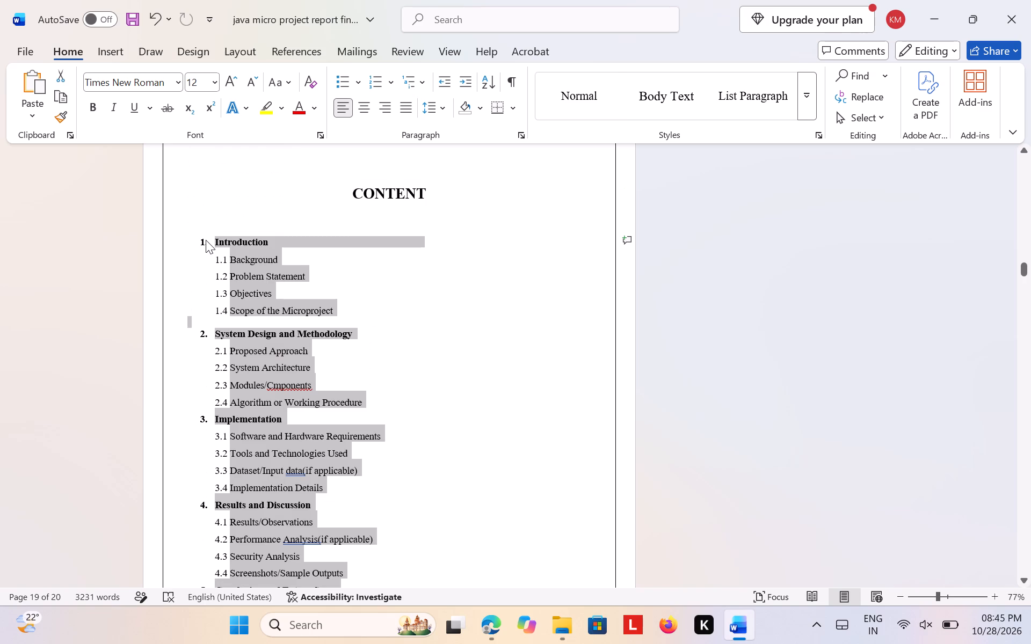
key("ctrl+v")
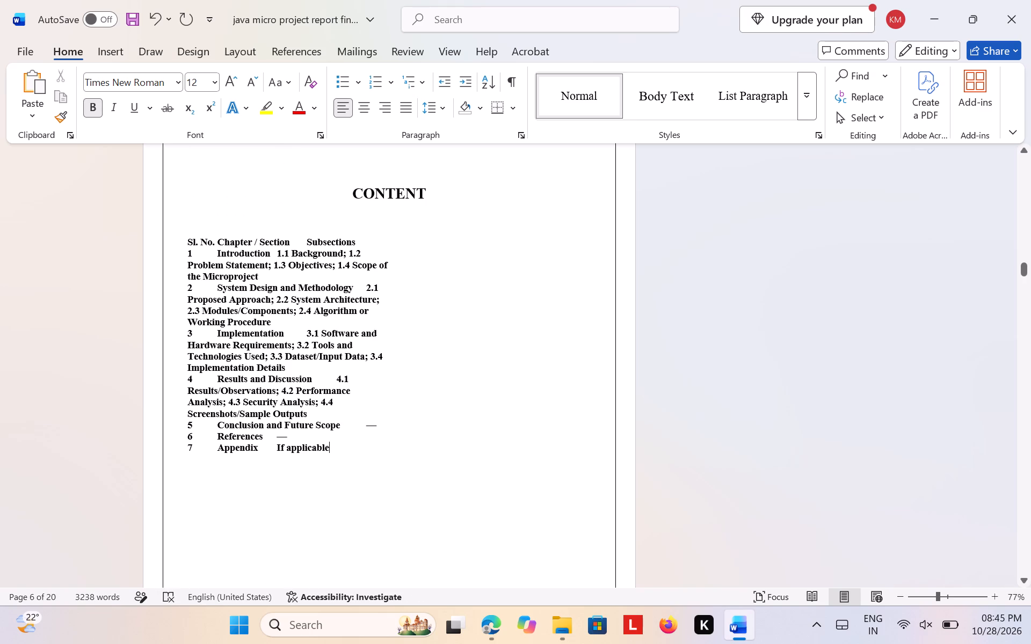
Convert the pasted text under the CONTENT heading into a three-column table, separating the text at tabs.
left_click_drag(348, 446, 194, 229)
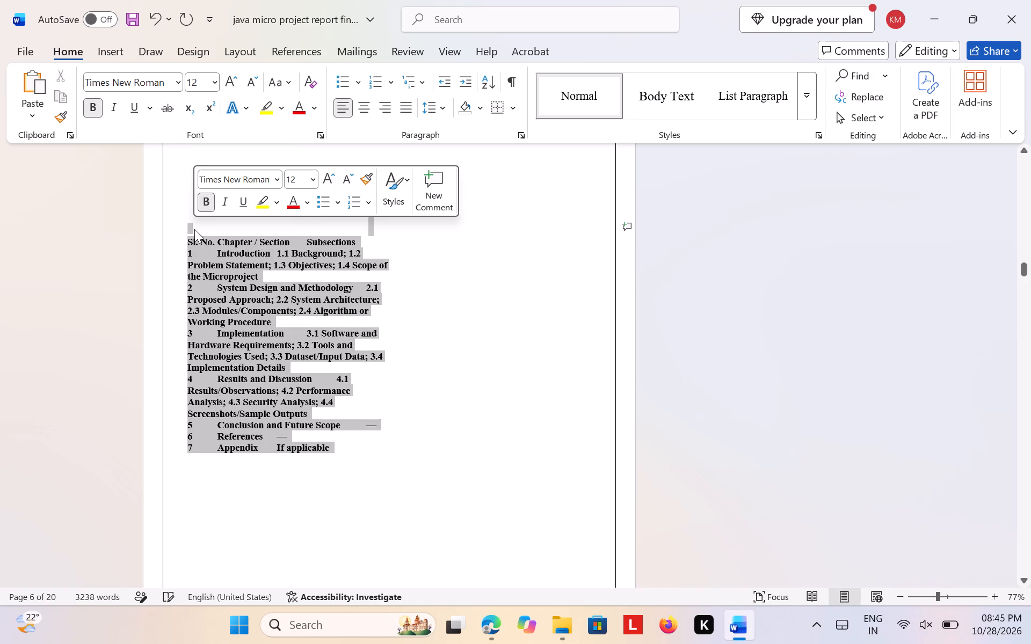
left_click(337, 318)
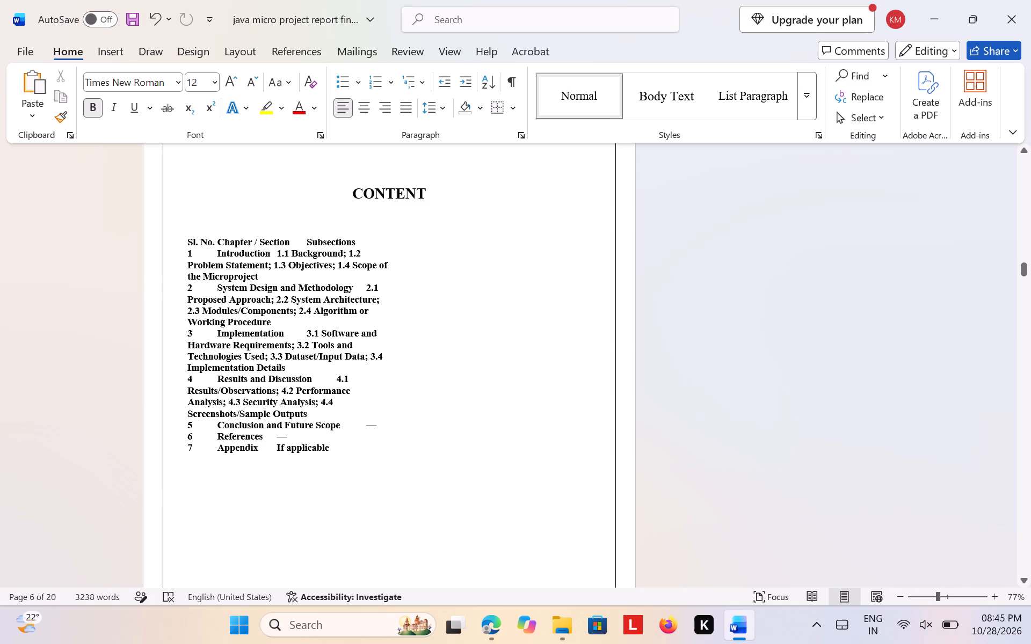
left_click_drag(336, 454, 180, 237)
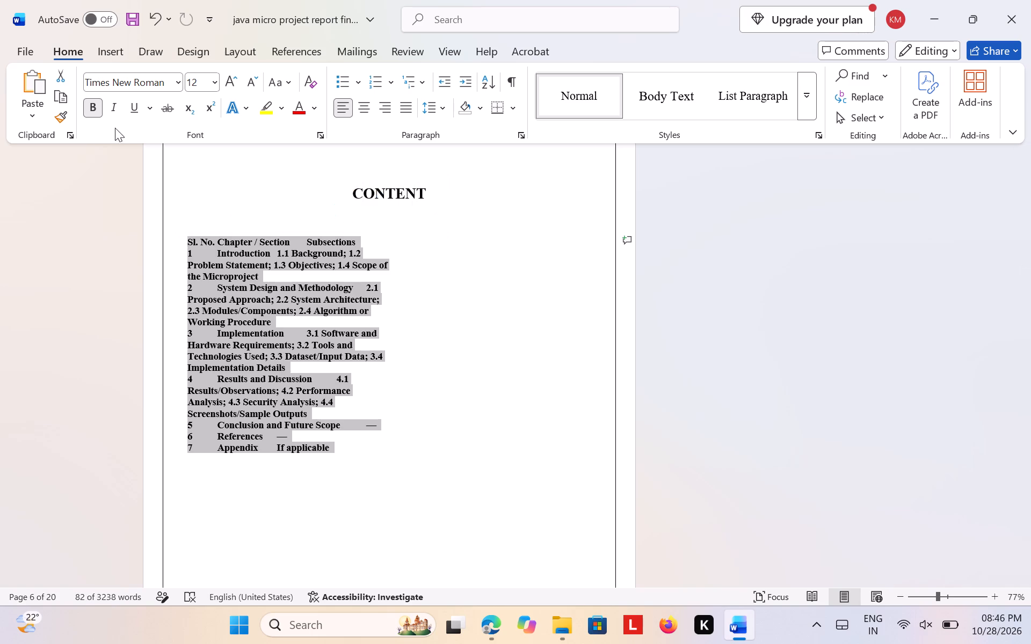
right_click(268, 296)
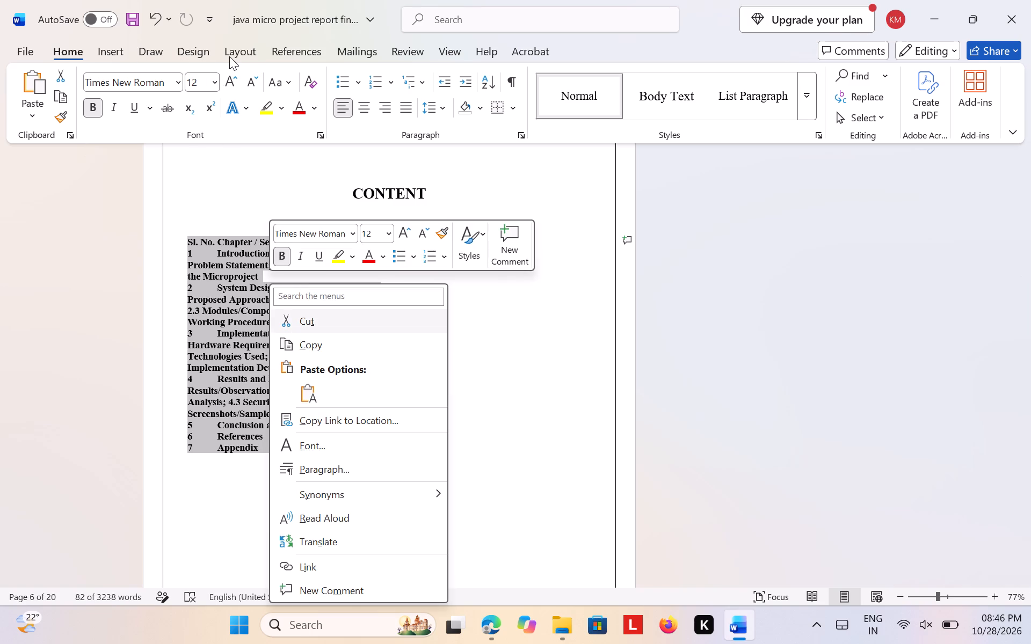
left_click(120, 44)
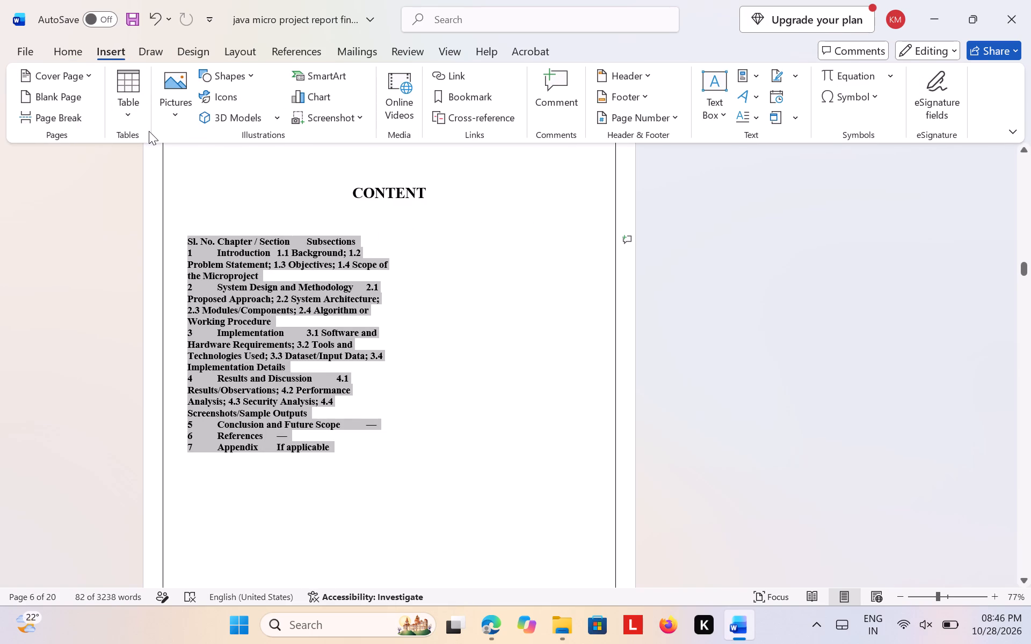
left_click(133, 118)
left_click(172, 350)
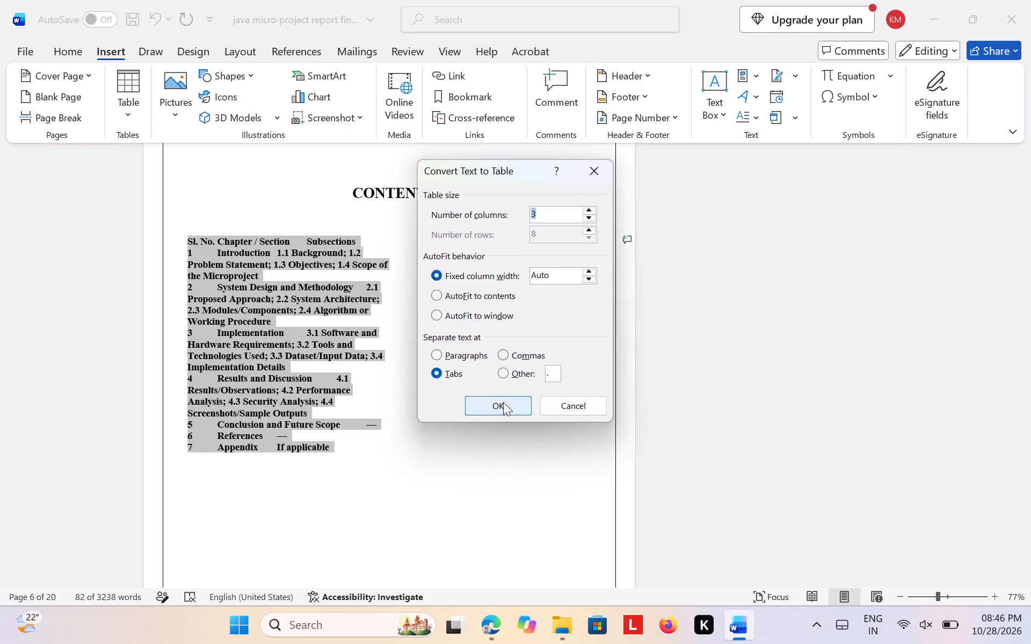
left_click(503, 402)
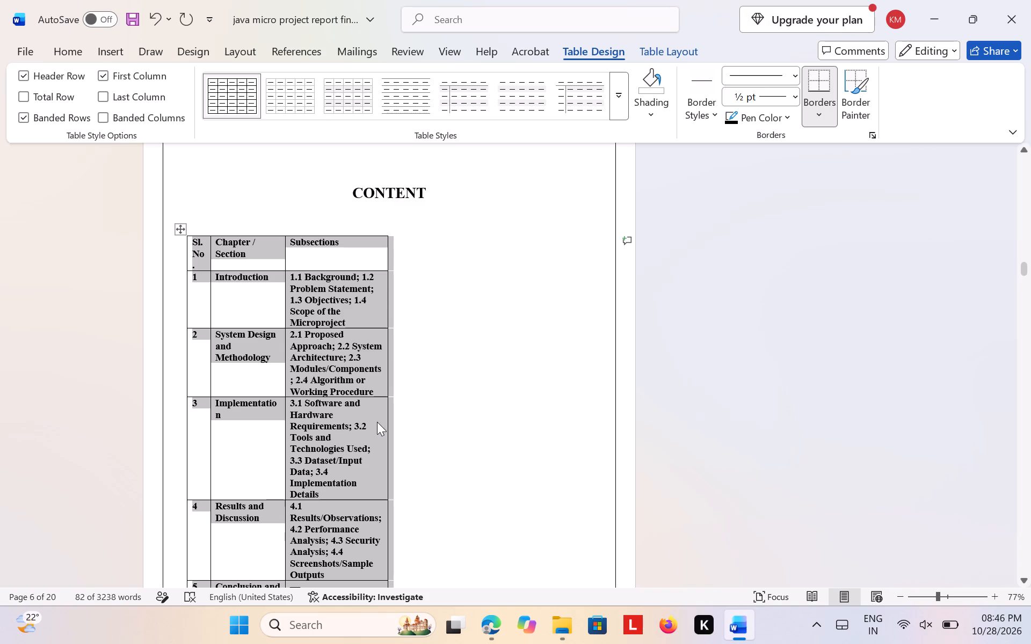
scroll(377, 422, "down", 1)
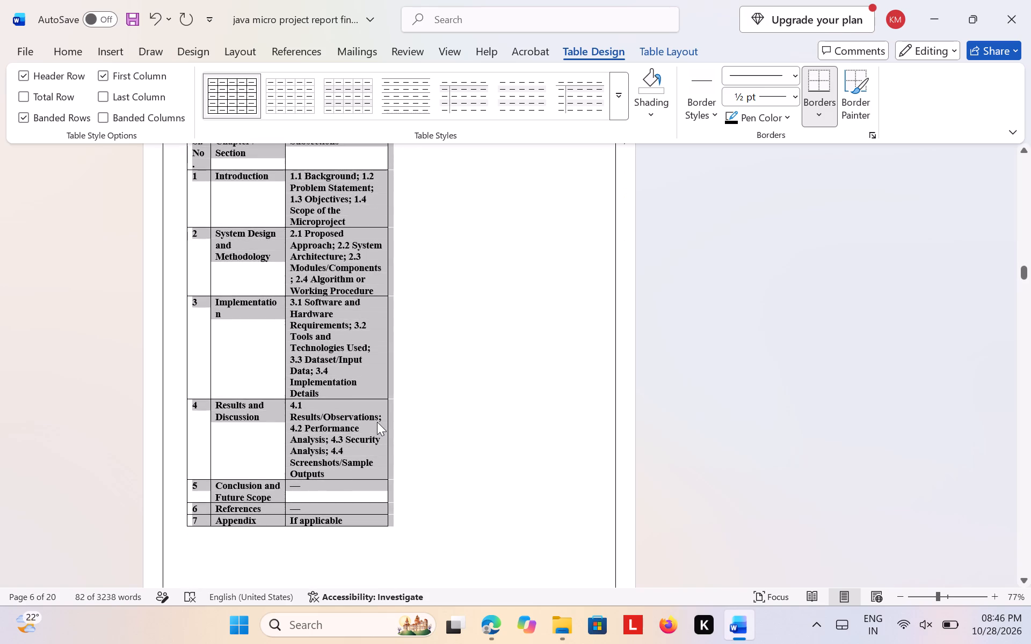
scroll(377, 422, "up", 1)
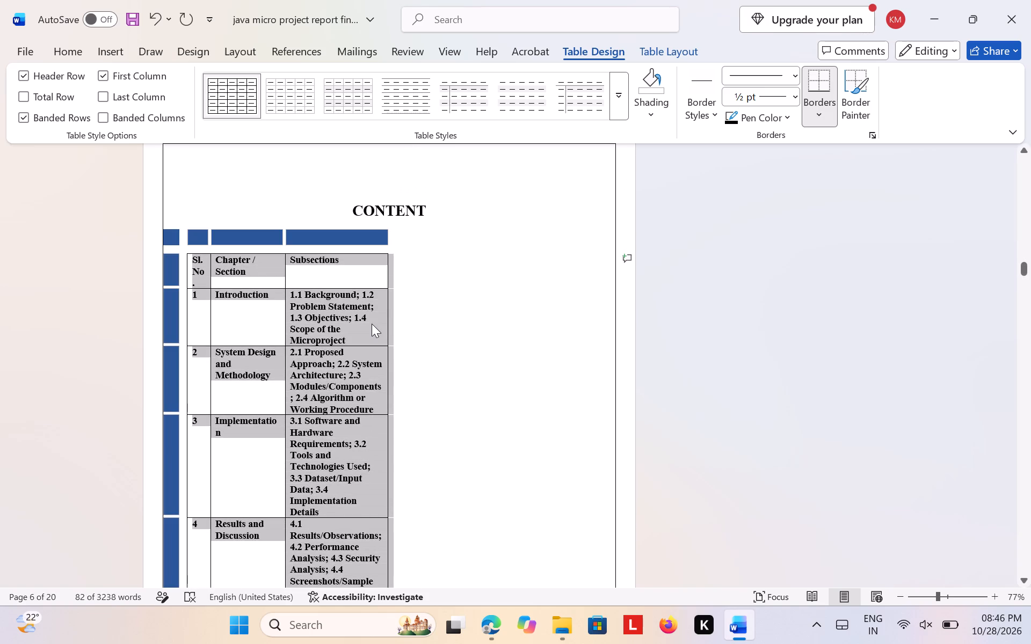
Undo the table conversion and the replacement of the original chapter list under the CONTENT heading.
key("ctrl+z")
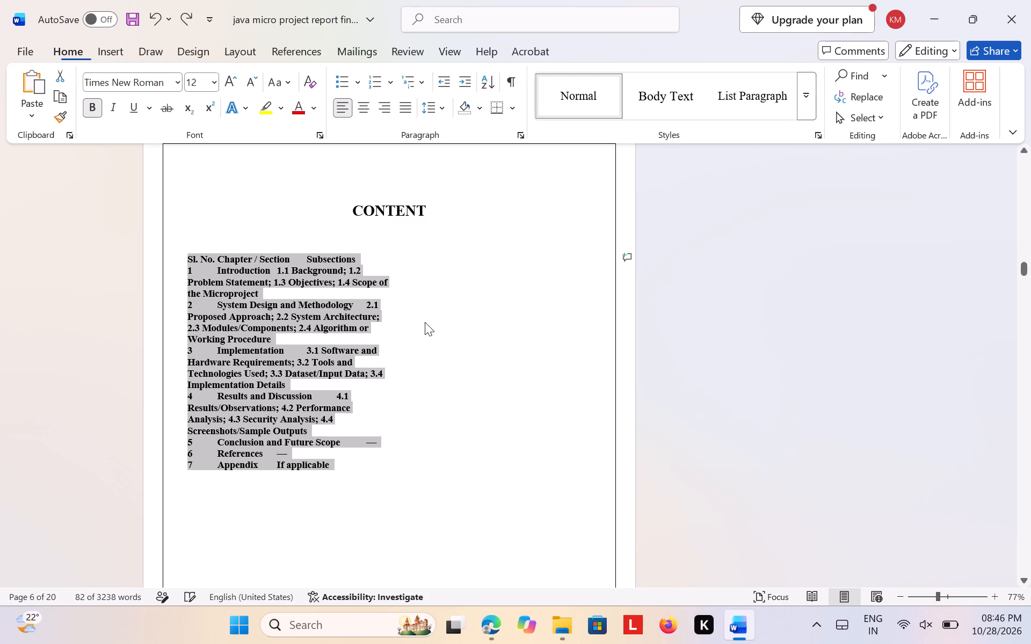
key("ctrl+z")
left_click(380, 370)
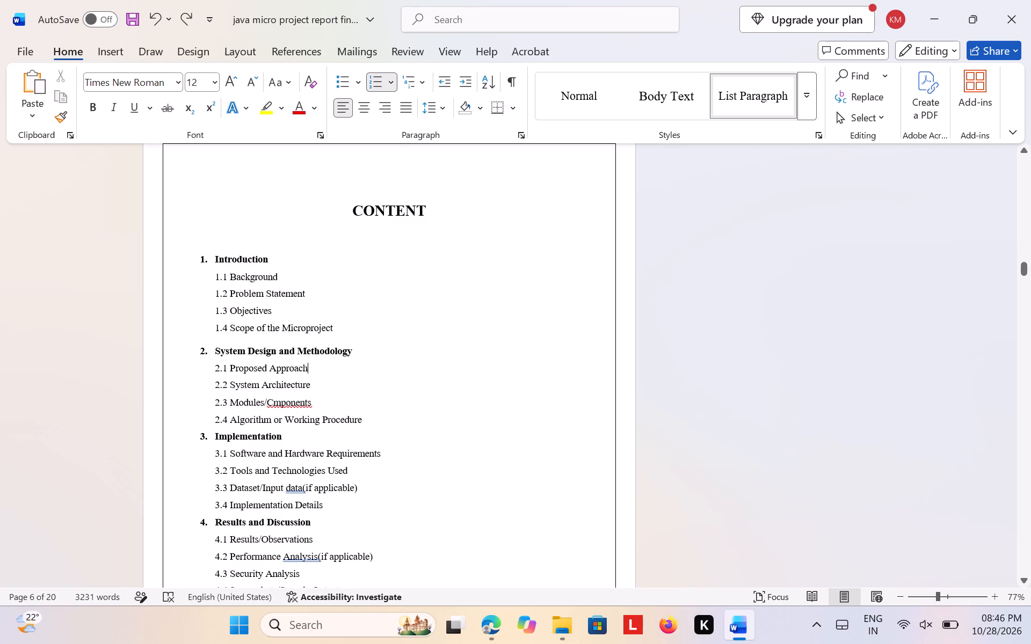
Correct the misspelled "Cmponents" to "Components" in entry 2.3 of the contents list.
scroll(346, 317, "left", 1)
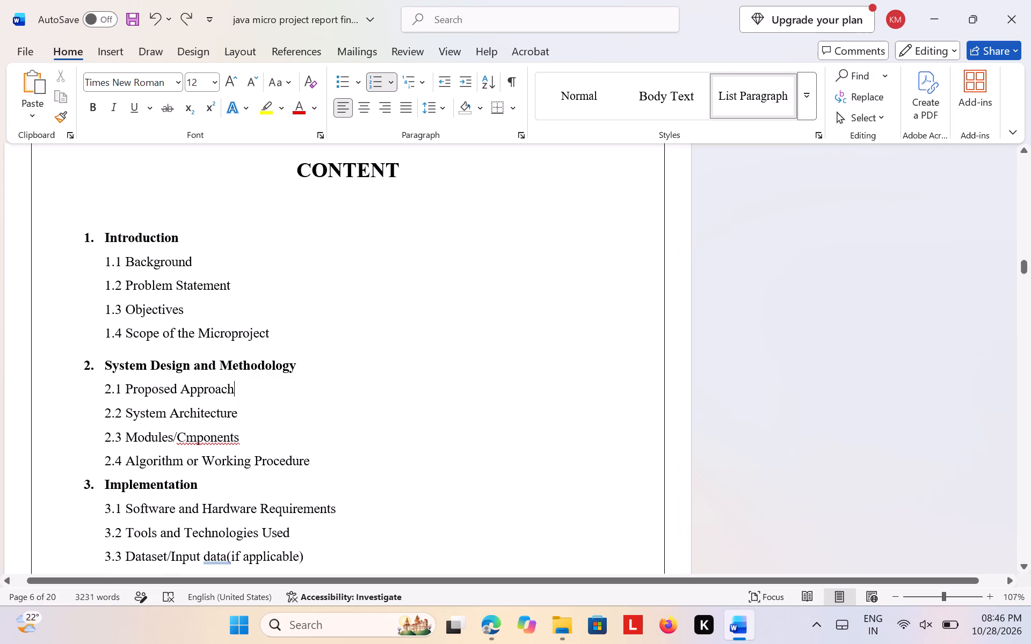
left_click_drag(125, 236, 364, 279)
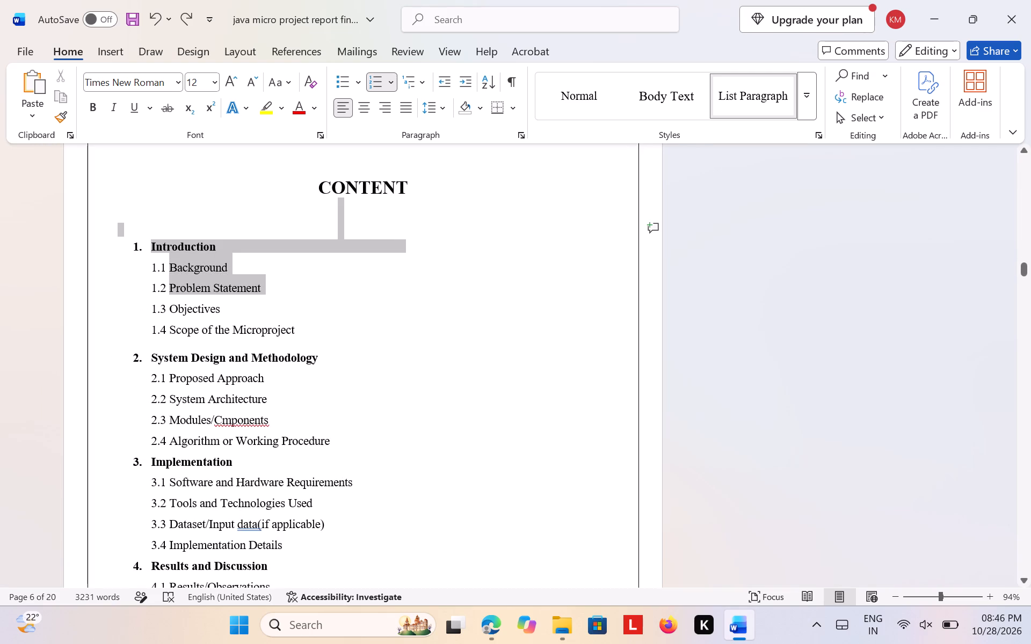
left_click_drag(364, 279, 335, 268)
left_click(335, 268)
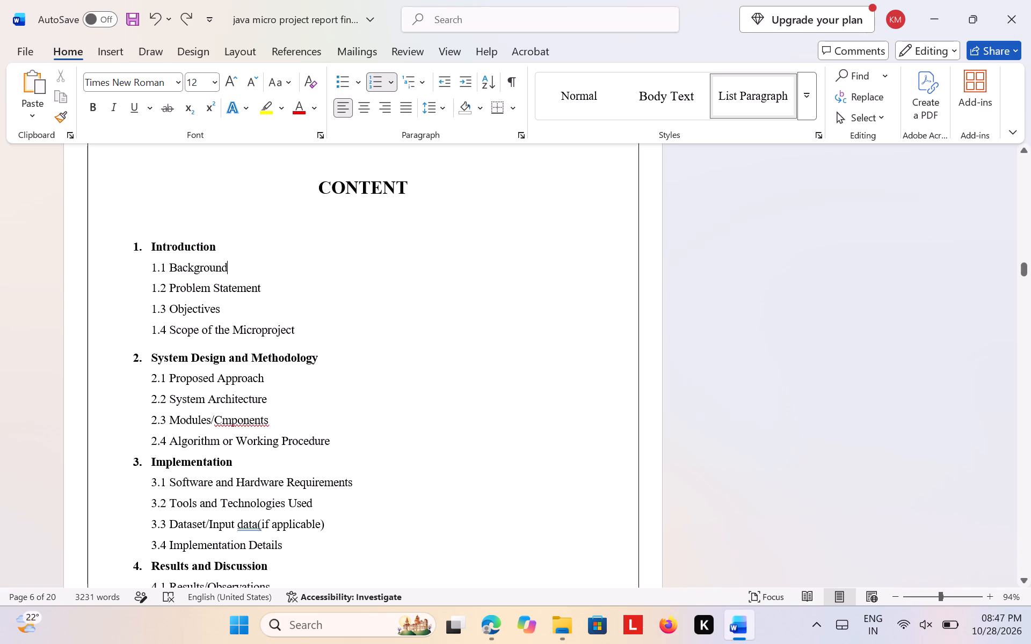
left_click(226, 420)
key("o")
Add blank lines below the contents list on page 6 until a new blank page starts before the Introduction chapter.
scroll(289, 291, "up", 1)
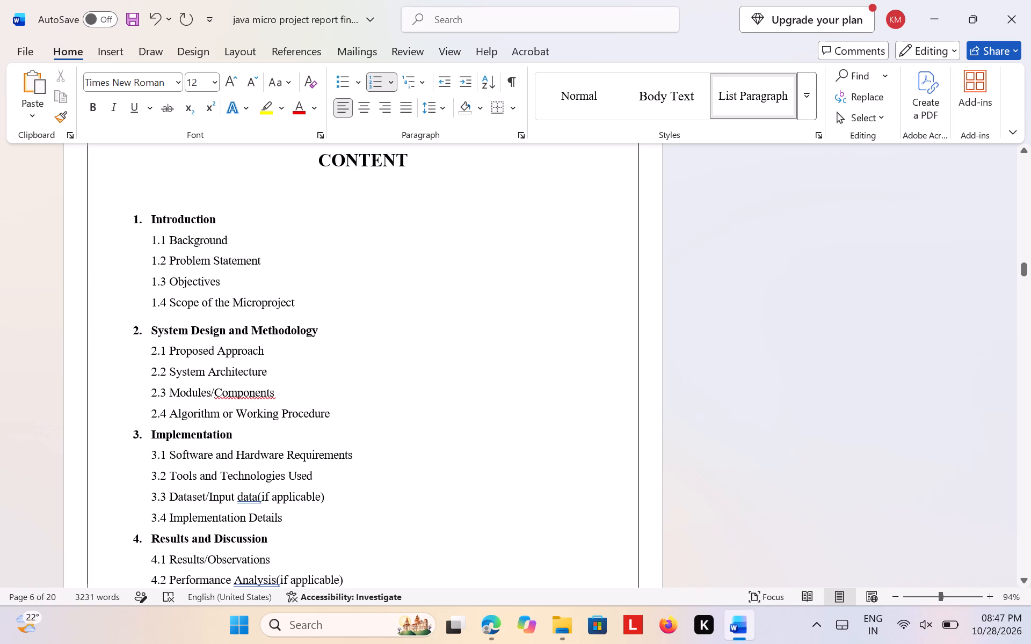
scroll(289, 291, "up", 1)
scroll(289, 291, "down", 1)
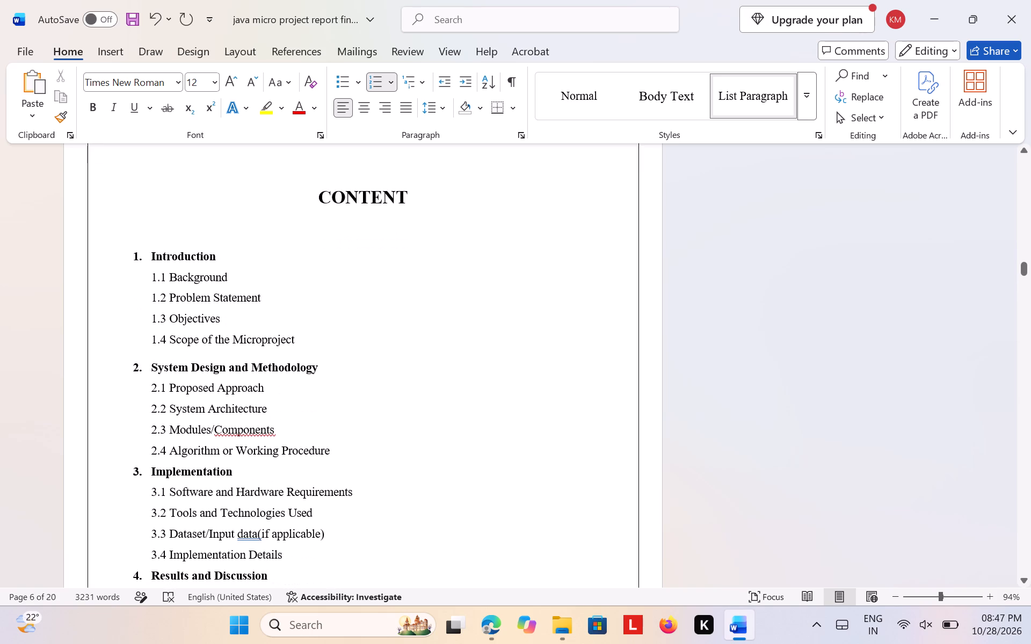
scroll(454, 294, "down", 3)
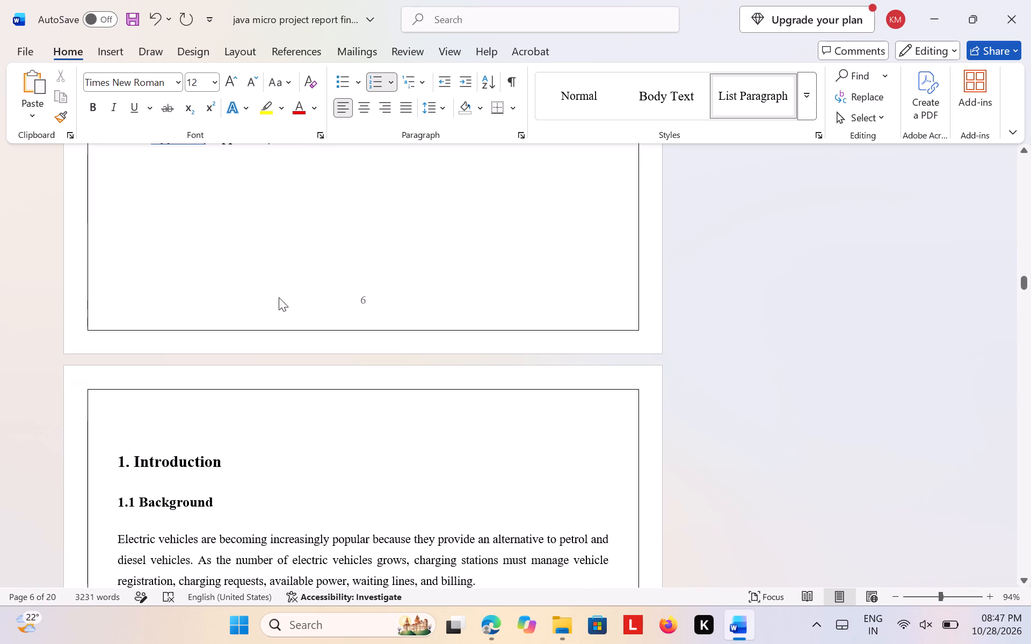
left_click(223, 294)
key("Return")
key("Return")
key("Return")
key("Return")
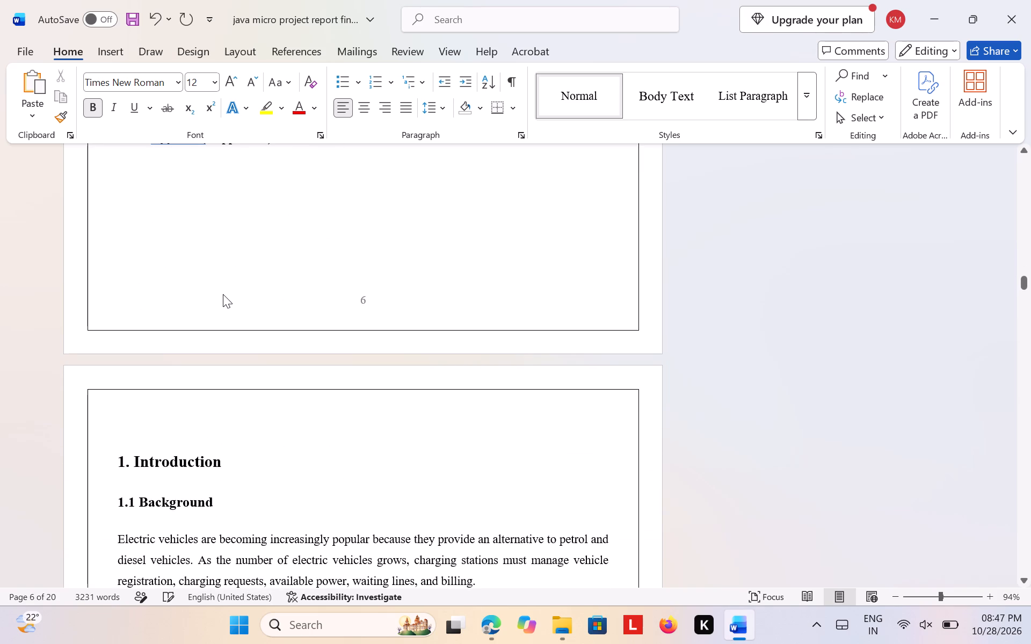
key("Return")
key("Return")
left_click(212, 292)
key("Return")
key("Return")
key("Return")
key("Return")
key("Return")
key("Return")
key("Return")
key("Return")
key("Return")
key("Return")
key("Return")
key("Return")
key("Return")
key("Return")
key("Return")
key("Return")
key("Return")
key("Return")
key("Return")
key("Return")
key("Return")
key("Return")
key("Return")
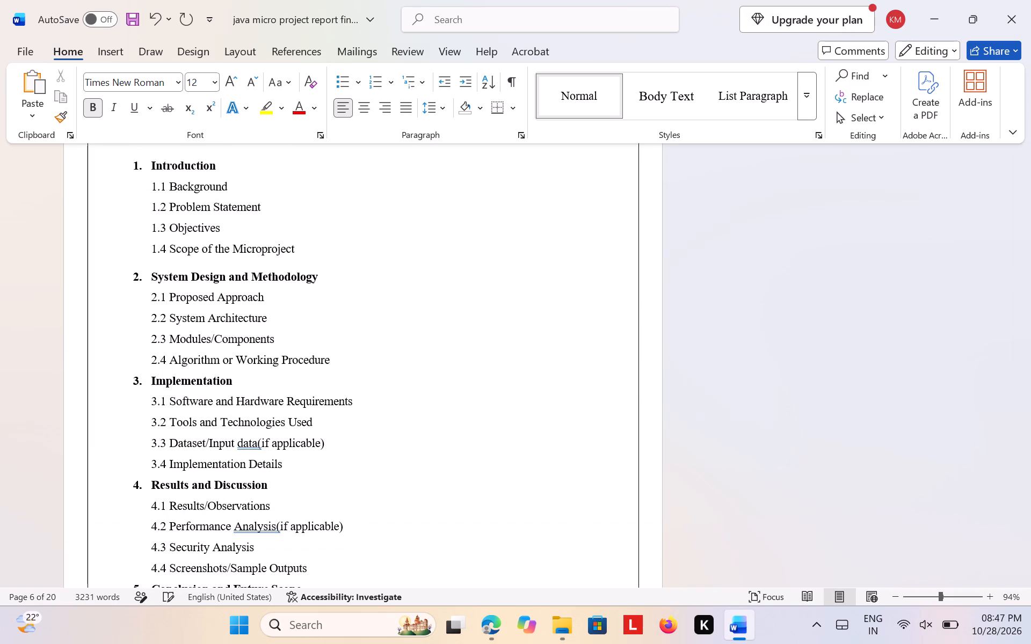
key("Return")
key("Return")
key("Return")
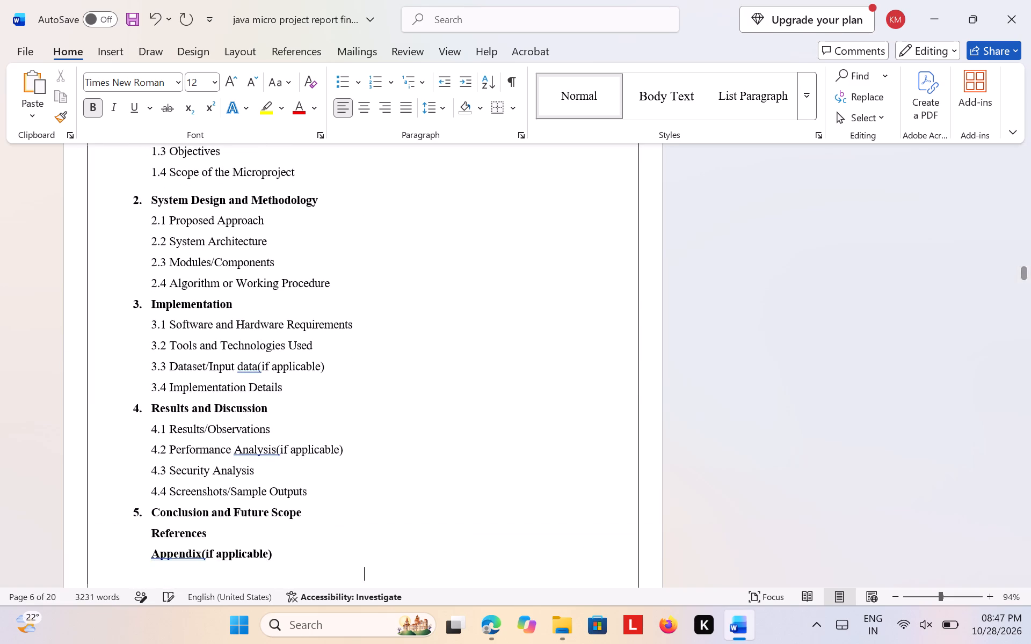
key("Return")
key("Return")
key("Return")
key("Return")
key("Return")
key("Return")
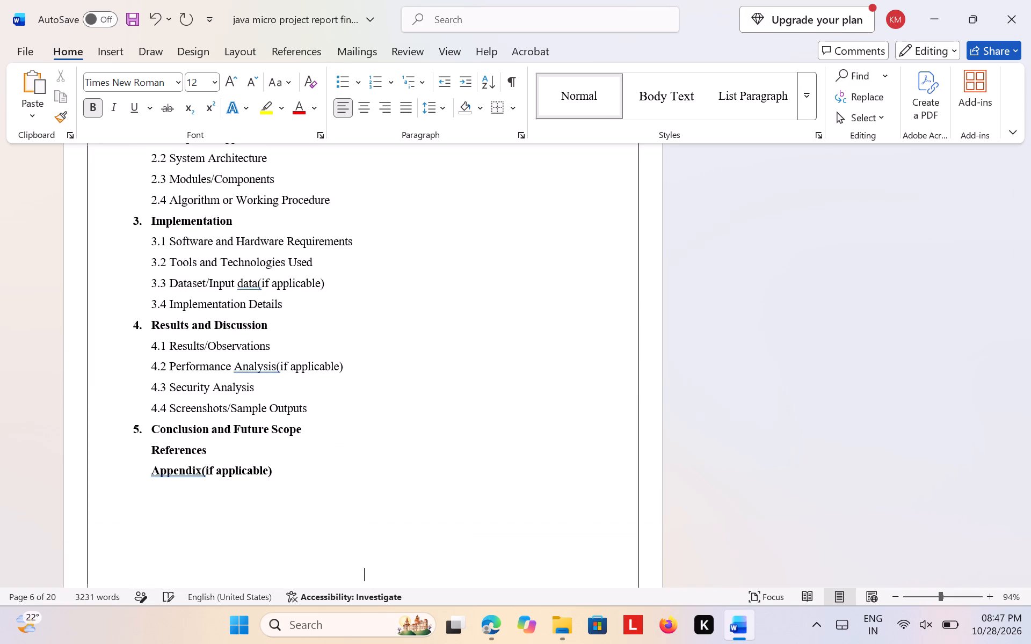
key("Return")
key("Return")
key("Return")
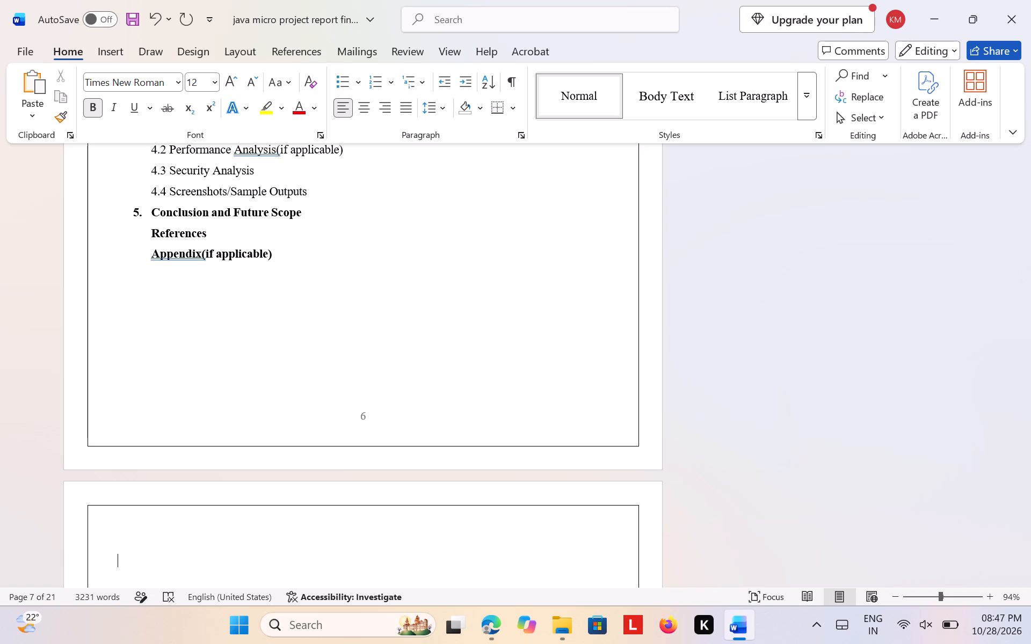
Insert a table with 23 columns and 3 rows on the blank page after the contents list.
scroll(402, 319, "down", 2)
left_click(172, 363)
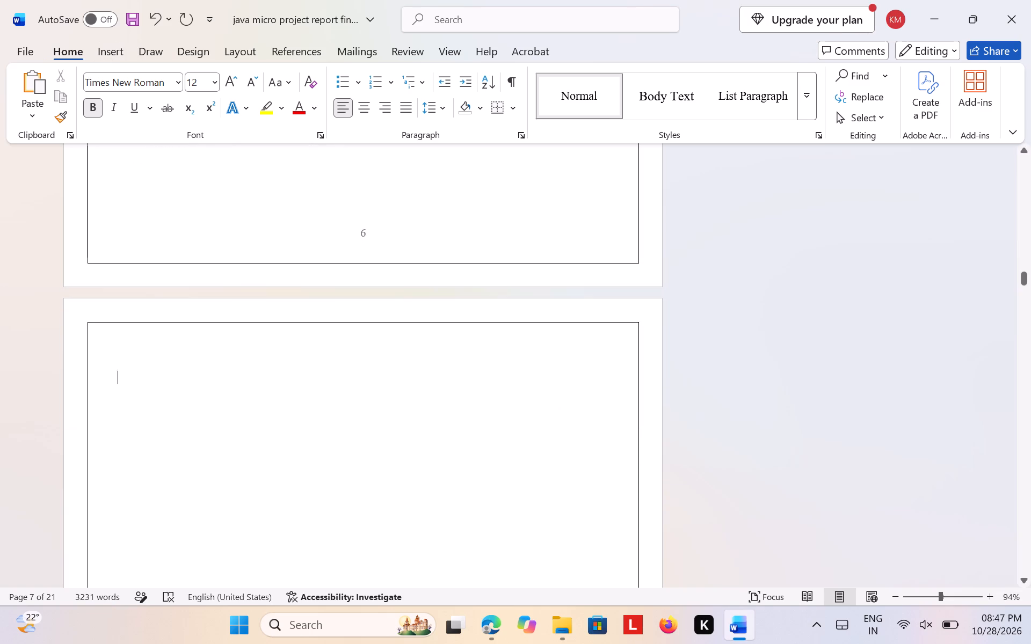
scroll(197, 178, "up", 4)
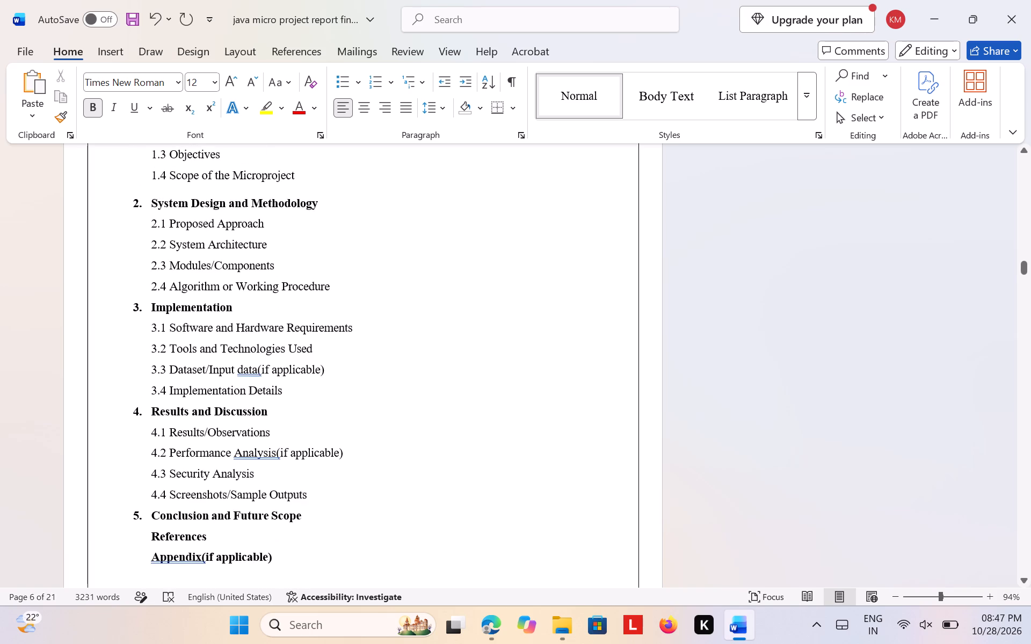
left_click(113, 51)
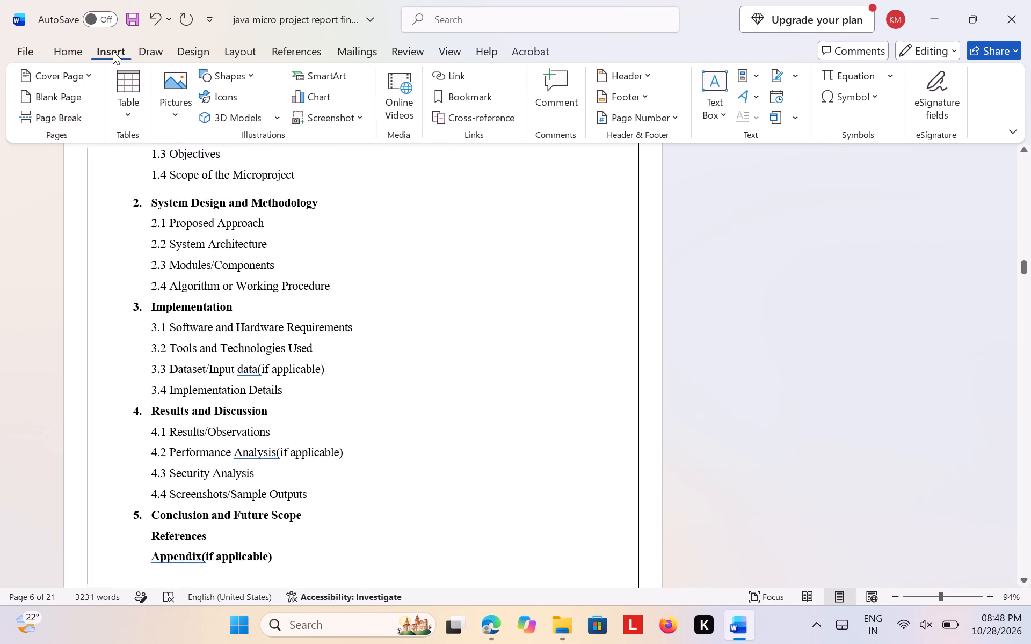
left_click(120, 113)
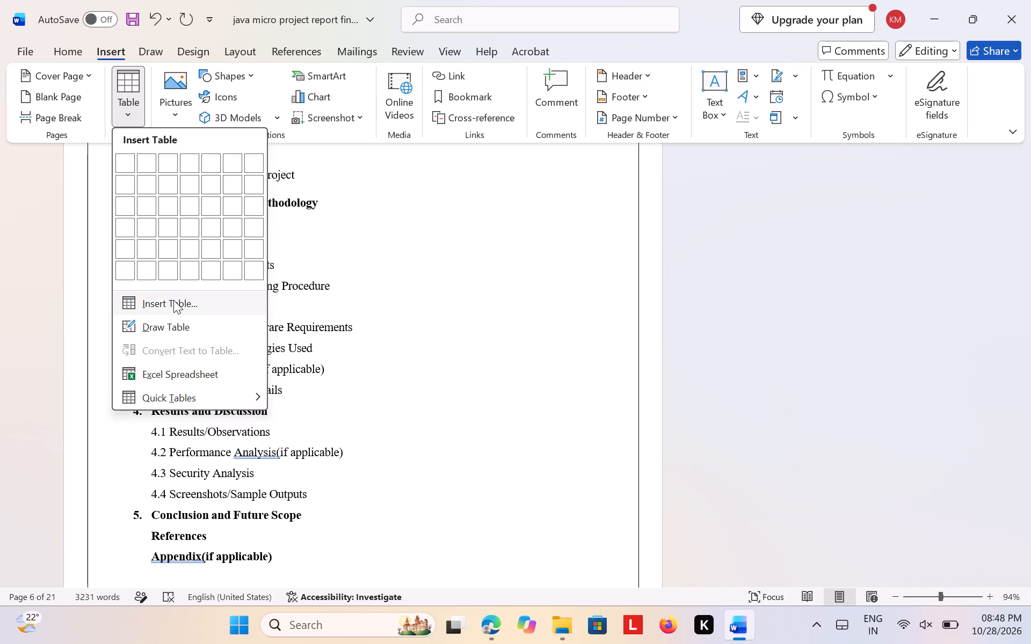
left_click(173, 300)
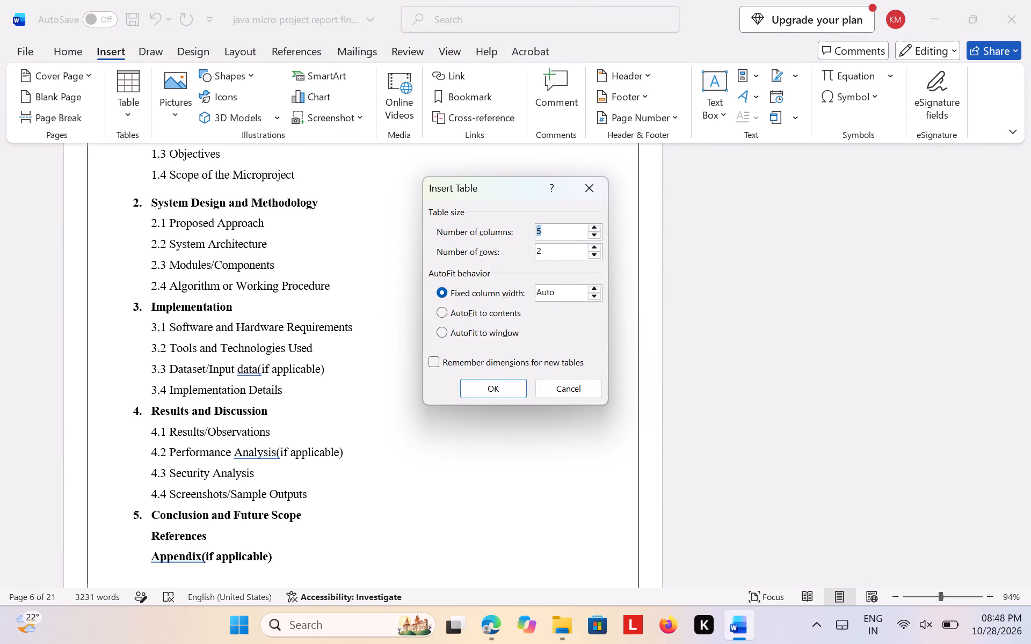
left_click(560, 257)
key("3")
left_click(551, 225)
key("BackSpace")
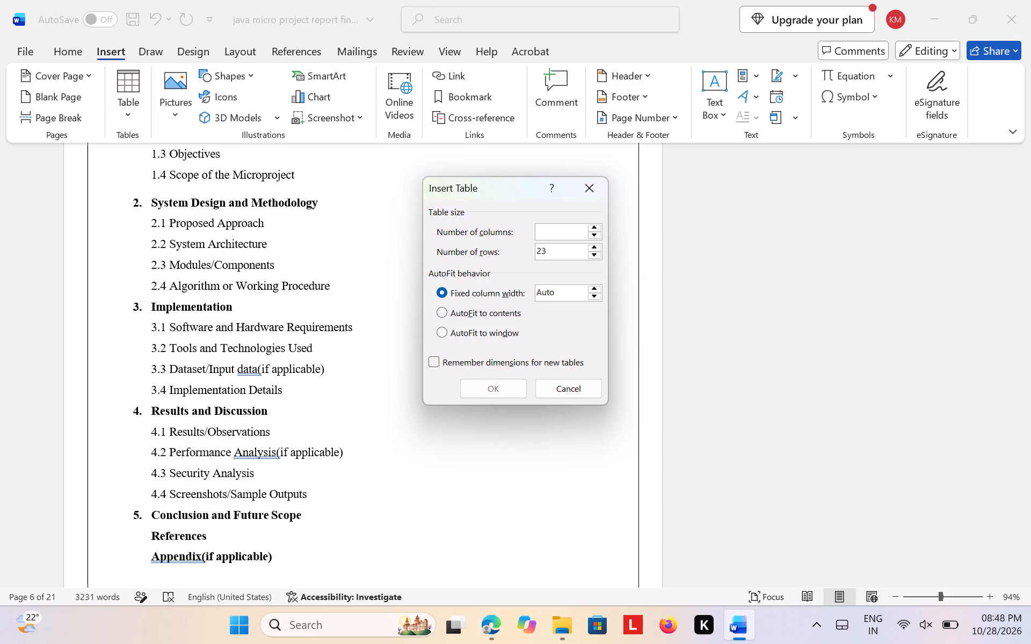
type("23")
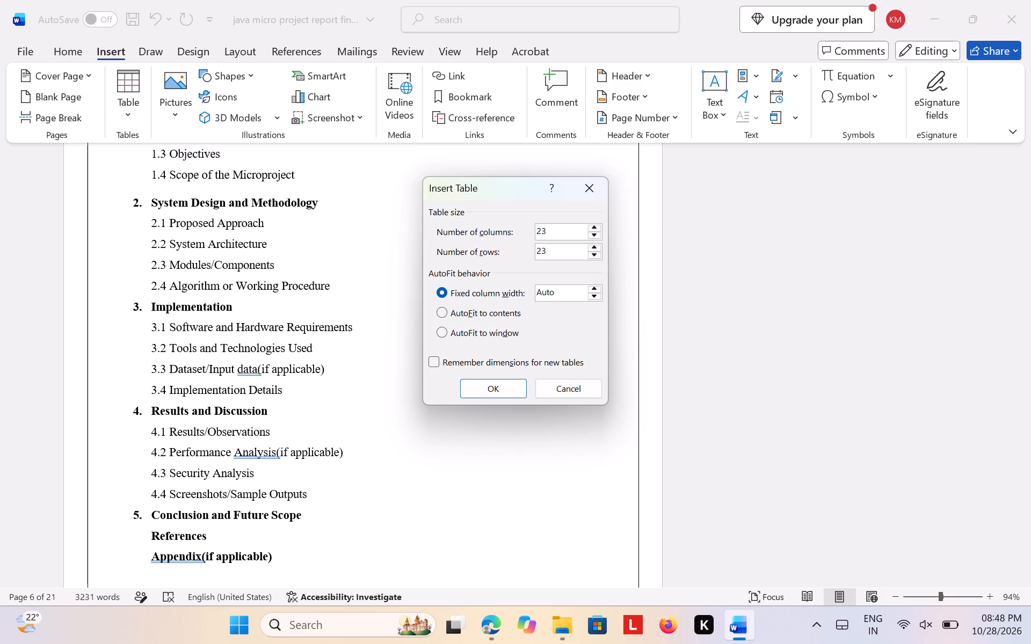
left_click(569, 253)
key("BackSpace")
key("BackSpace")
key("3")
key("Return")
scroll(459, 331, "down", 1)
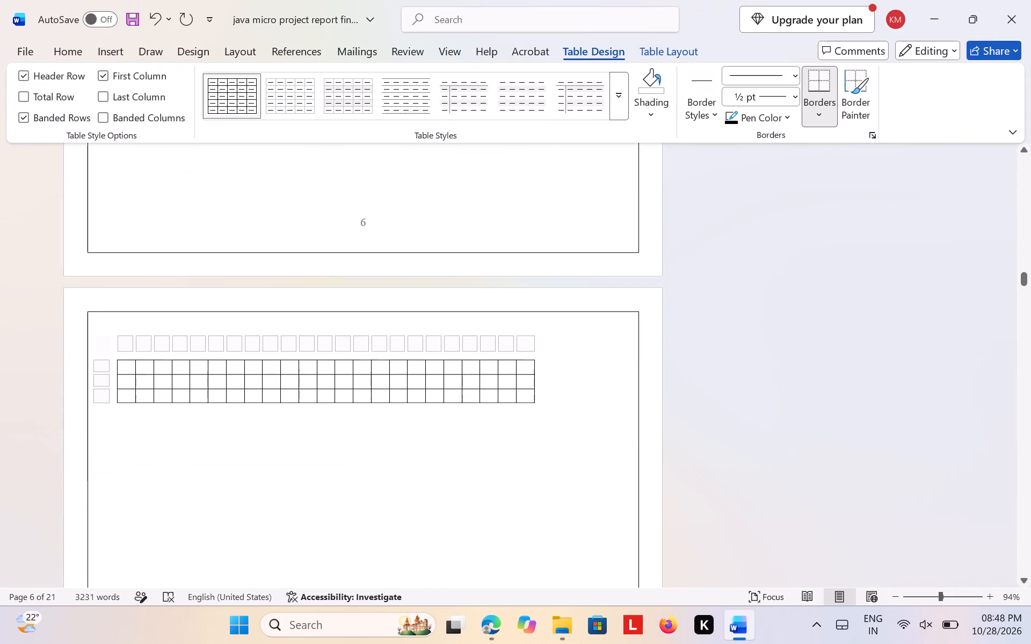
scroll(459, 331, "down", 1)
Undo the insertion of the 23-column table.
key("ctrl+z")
Insert a table with 3 columns and 23 rows on the blank page after the contents list.
scroll(459, 331, "up", 1)
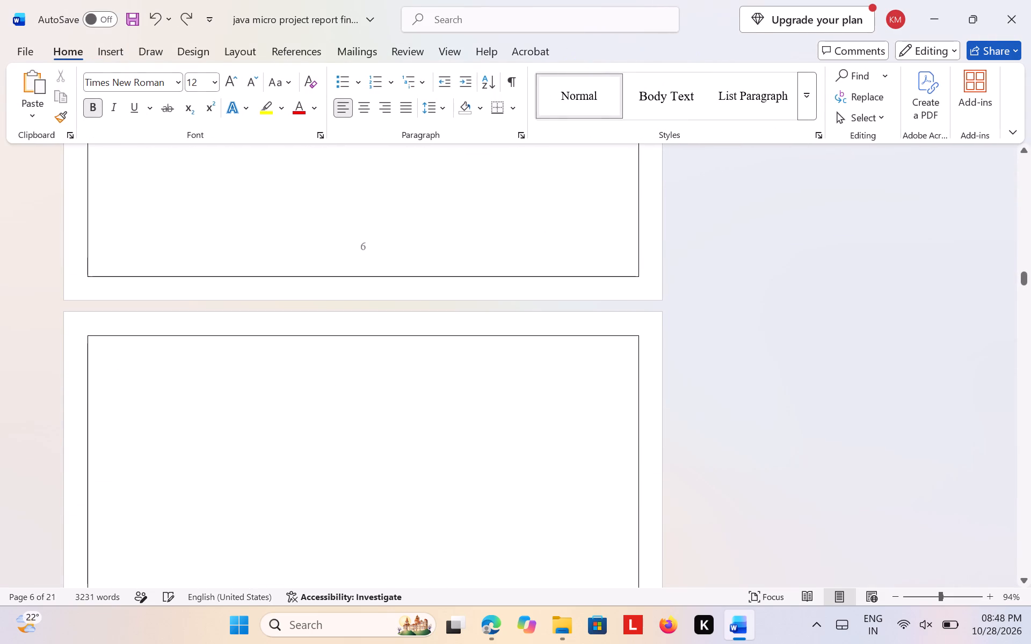
left_click(245, 55)
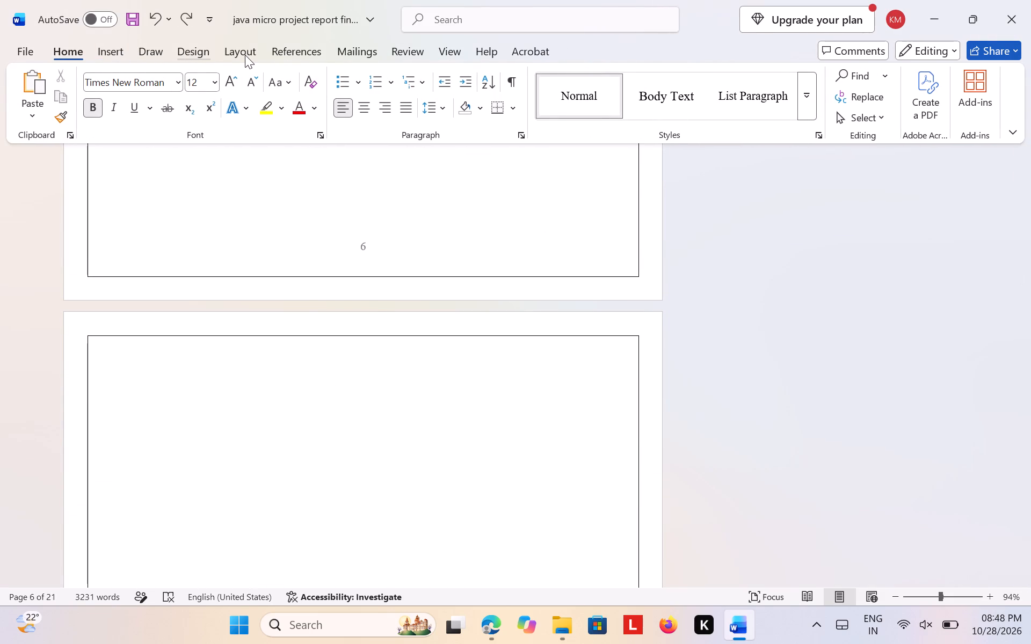
left_click(107, 52)
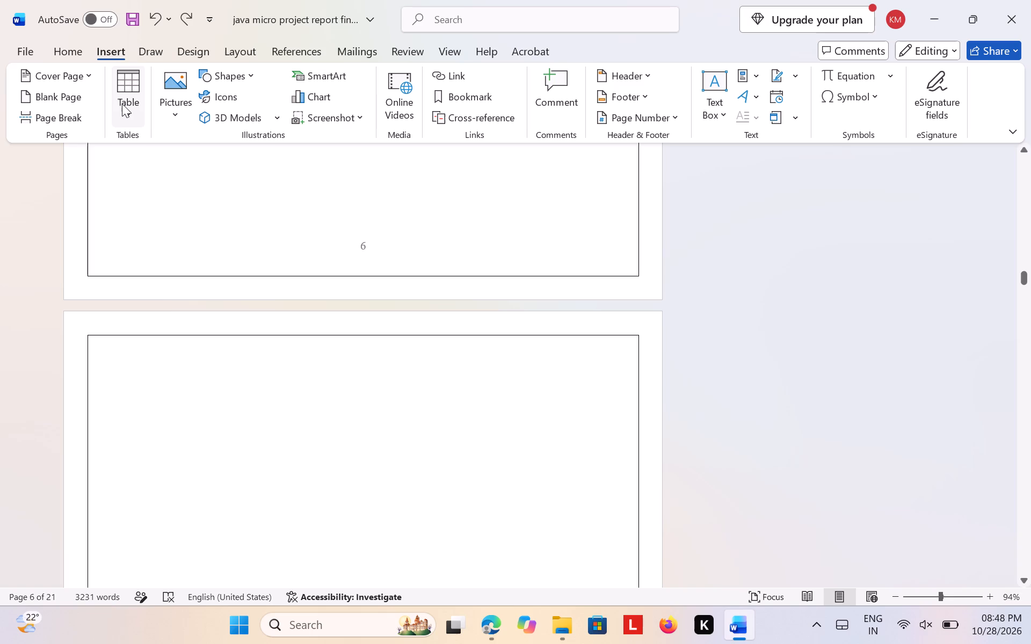
left_click(122, 104)
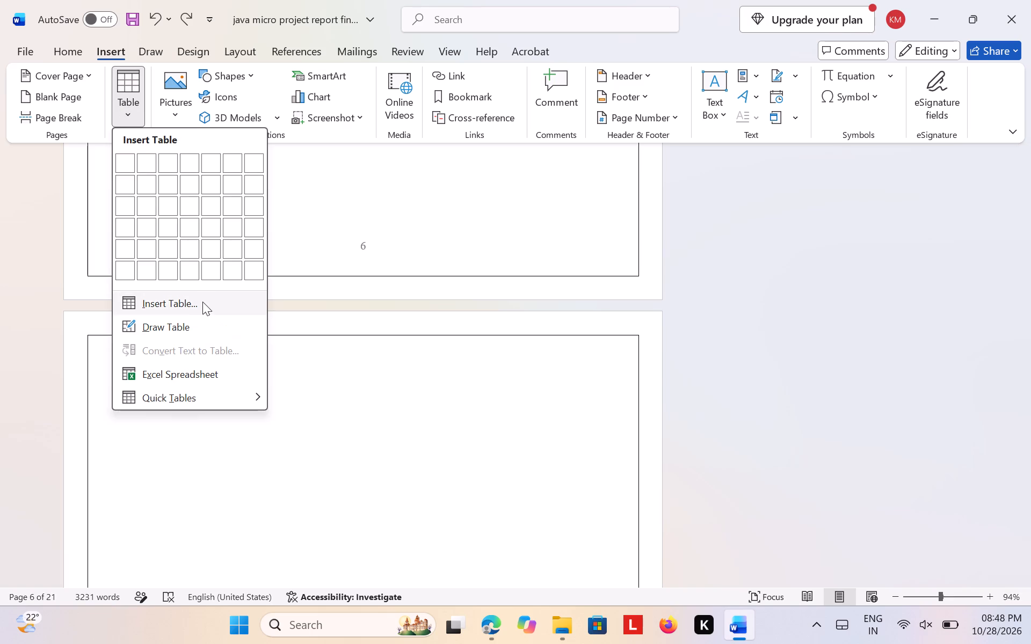
left_click(202, 302)
left_click(553, 248)
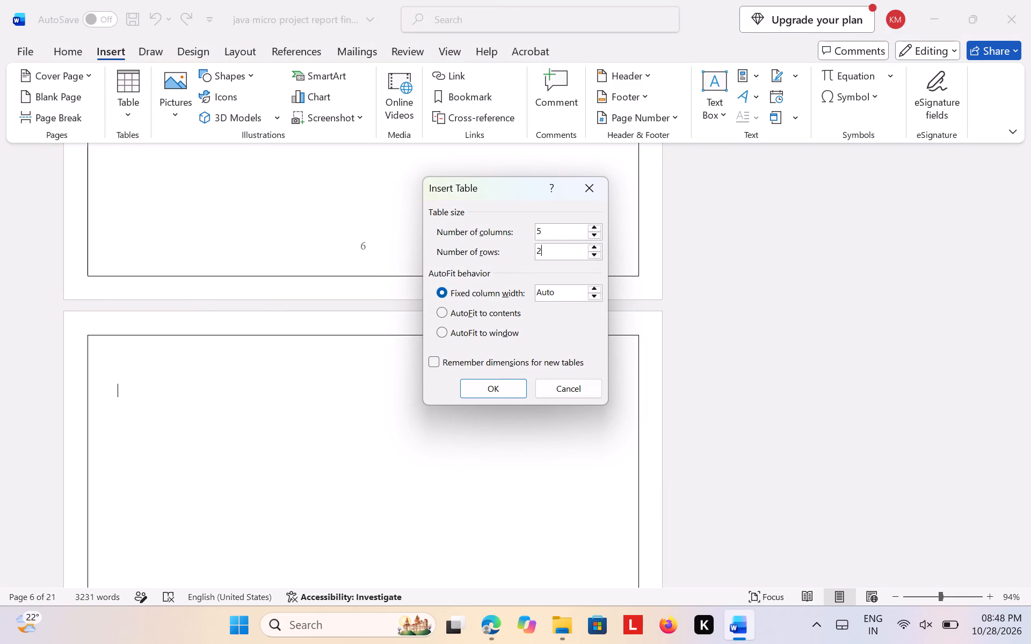
key("3")
left_click(567, 234)
key("BackSpace")
key("3")
key("Return")
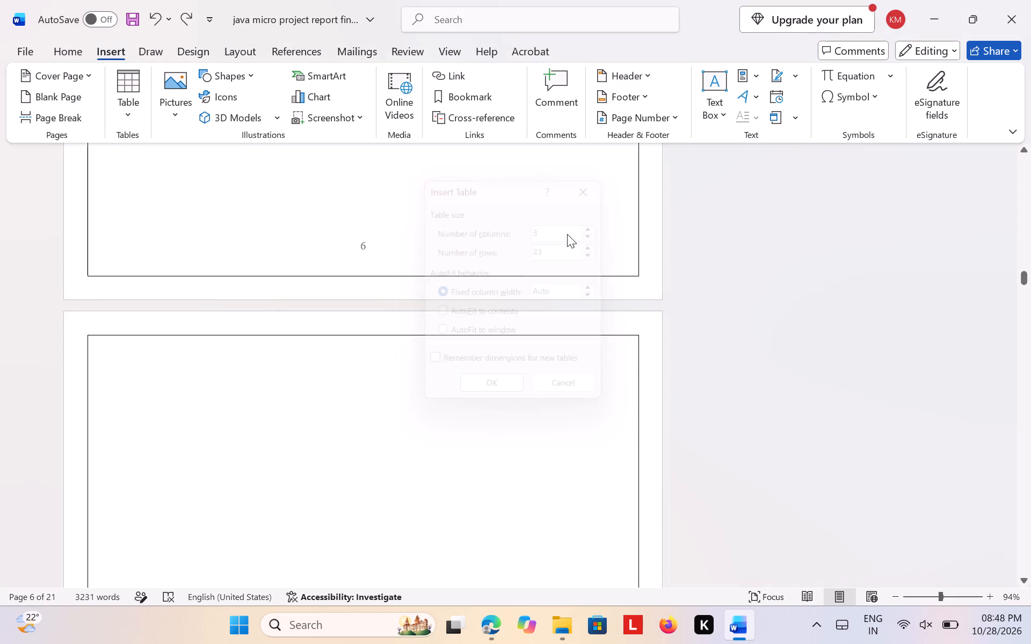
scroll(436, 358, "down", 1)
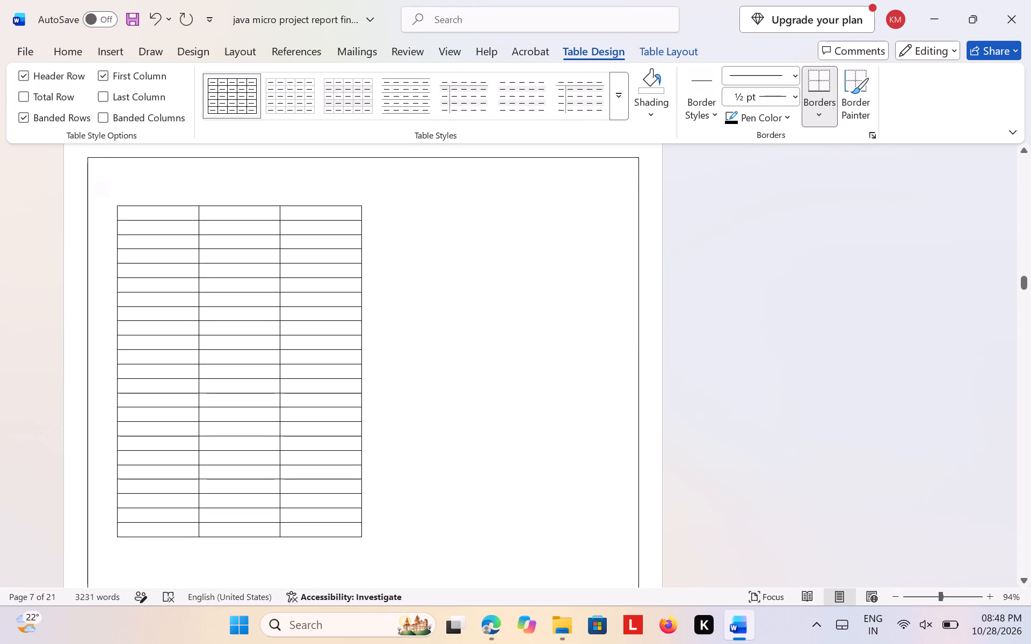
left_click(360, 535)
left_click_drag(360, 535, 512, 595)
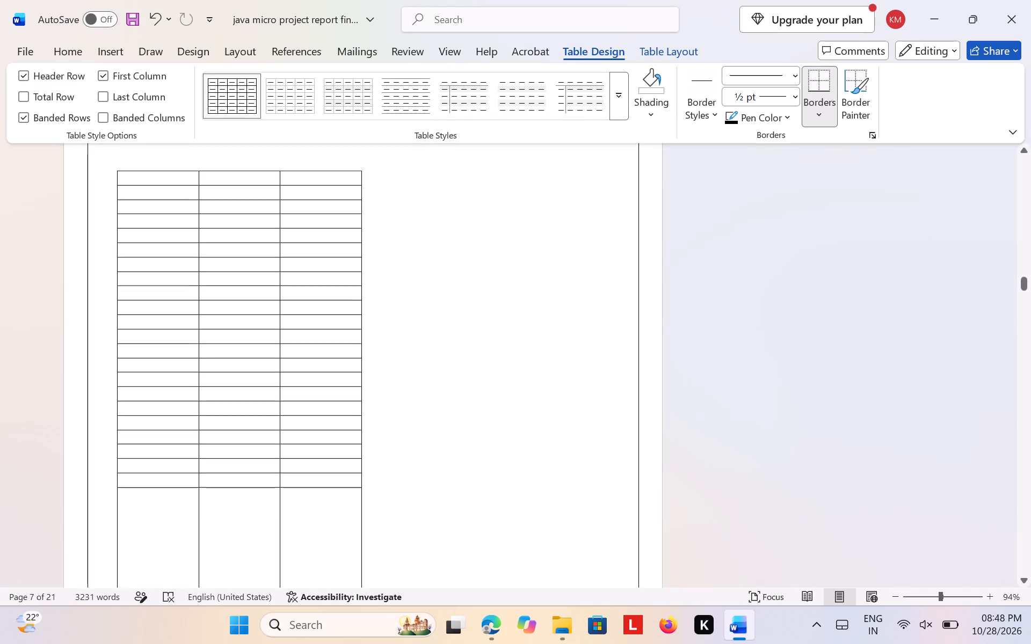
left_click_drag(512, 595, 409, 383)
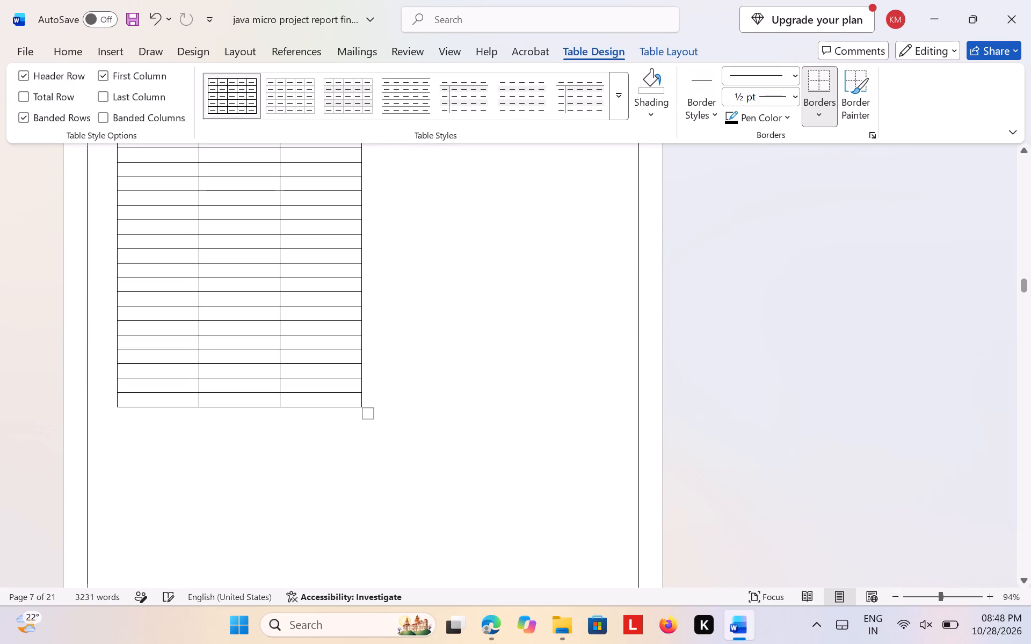
Widen the table almost to the page border, making the first column narrow, the middle column widest and the last column medium.
left_click_drag(360, 356, 604, 369)
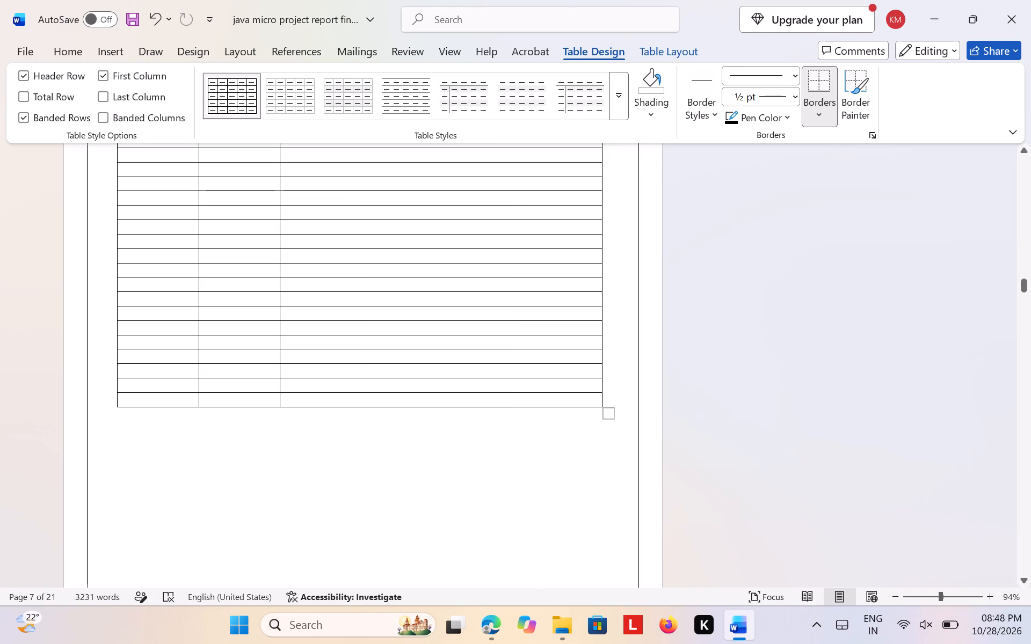
left_click_drag(280, 332, 497, 347)
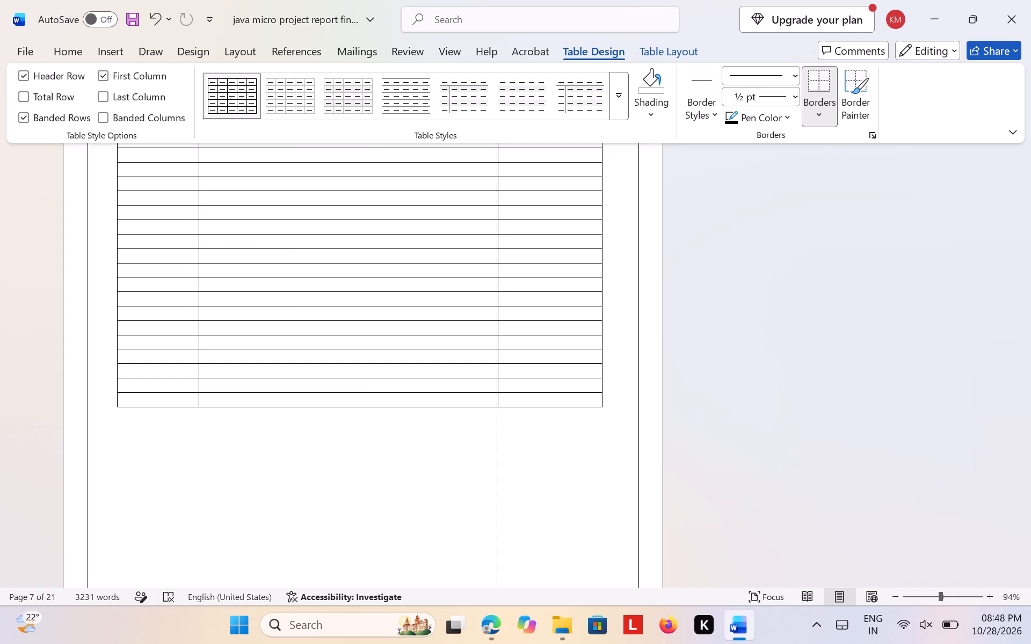
left_click_drag(497, 347, 470, 349)
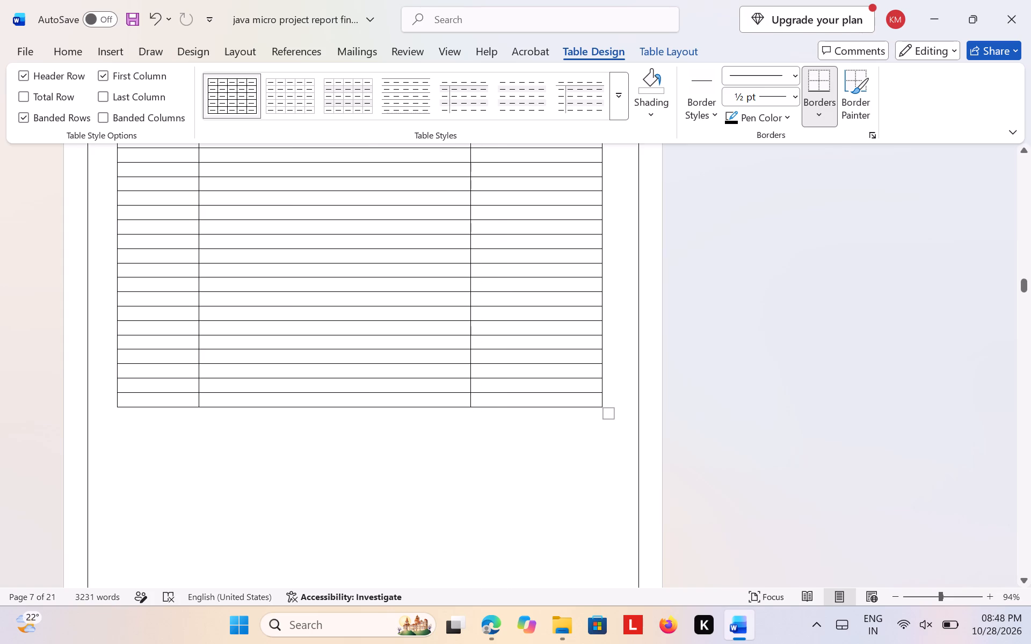
left_click_drag(199, 350, 183, 350)
scroll(252, 464, "up", 3)
scroll(252, 464, "down", 1)
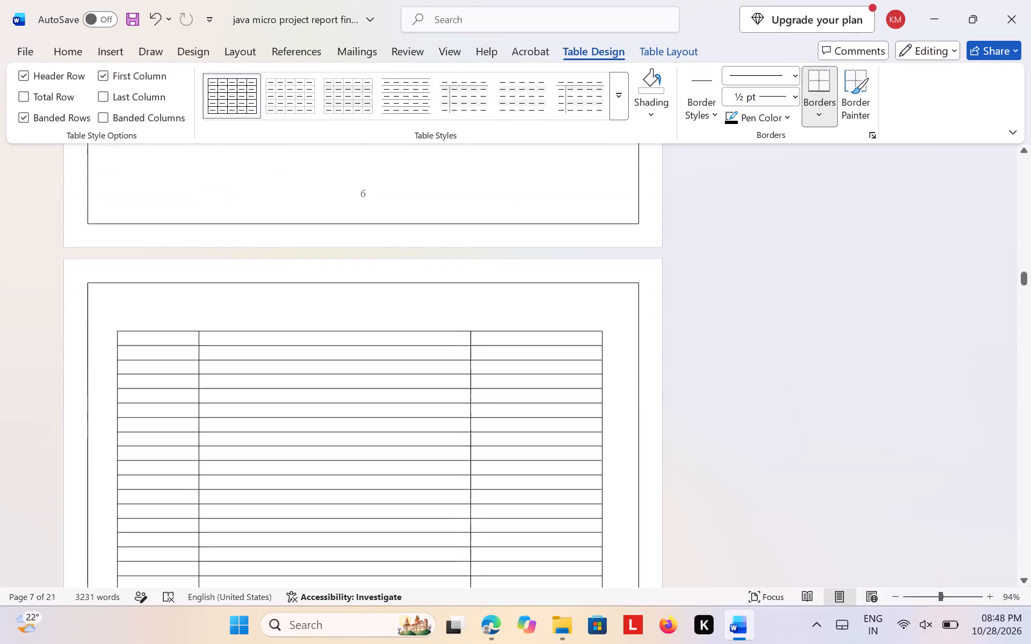
scroll(252, 464, "down", 1)
left_click(164, 397)
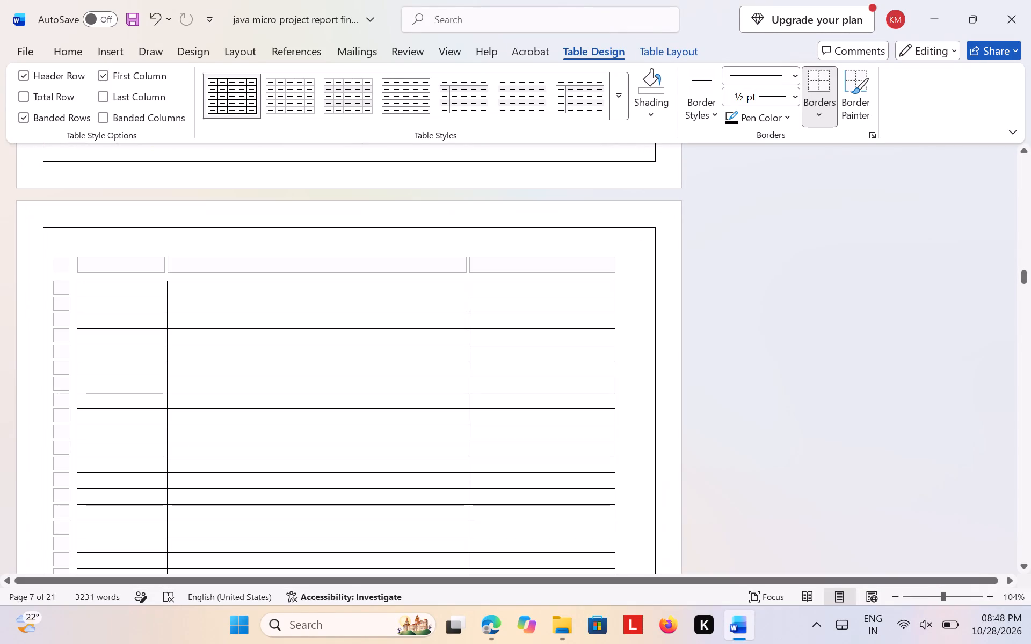
left_click_drag(169, 394, 162, 394)
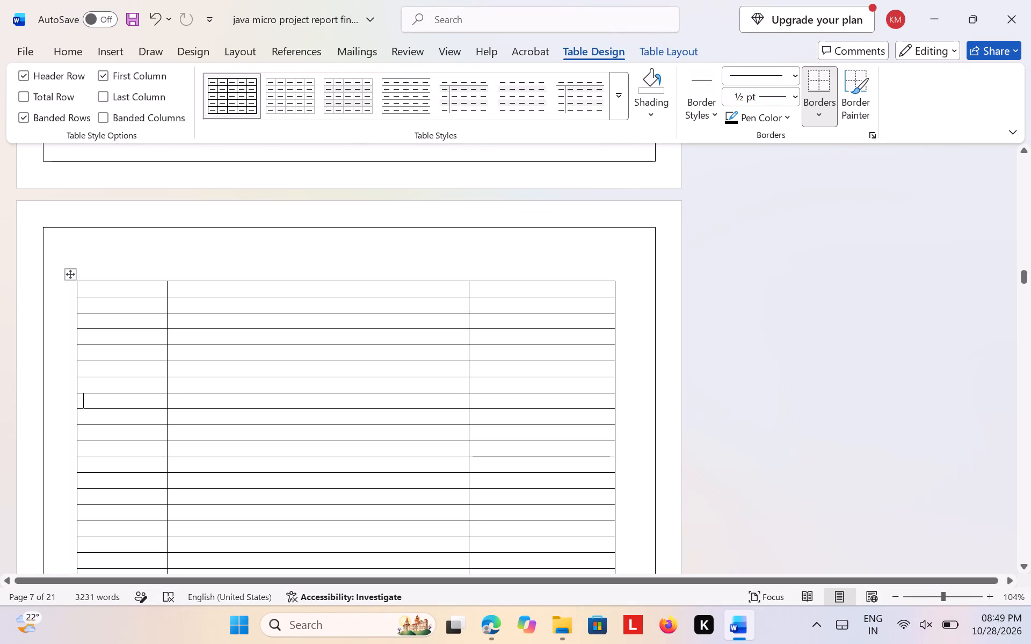
left_click_drag(165, 383, 132, 380)
left_click(287, 245)
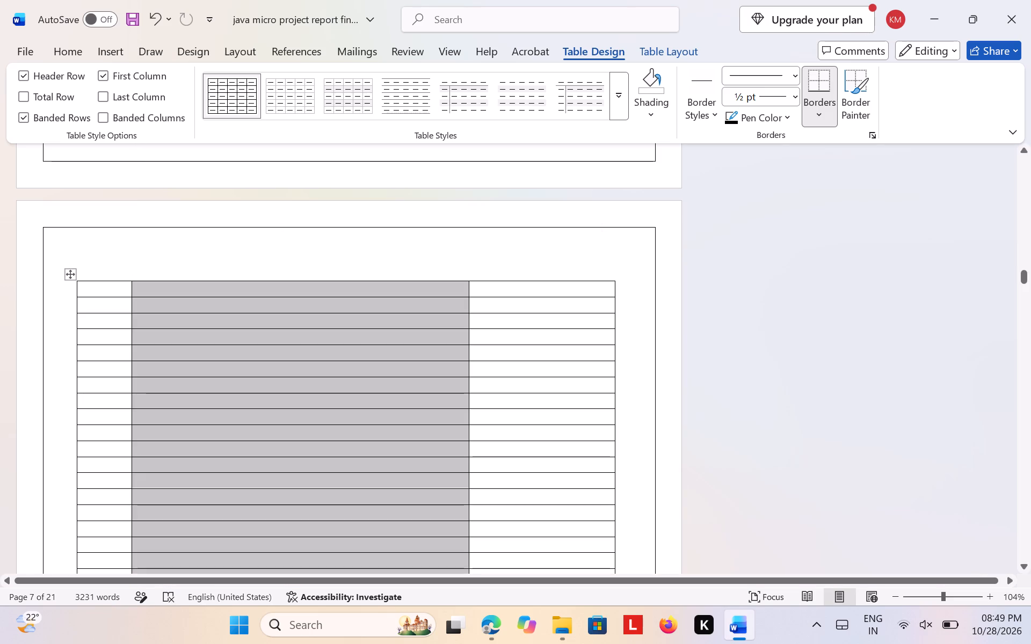
Enter the number "1." in the first cell of the table's top row.
left_click(120, 292)
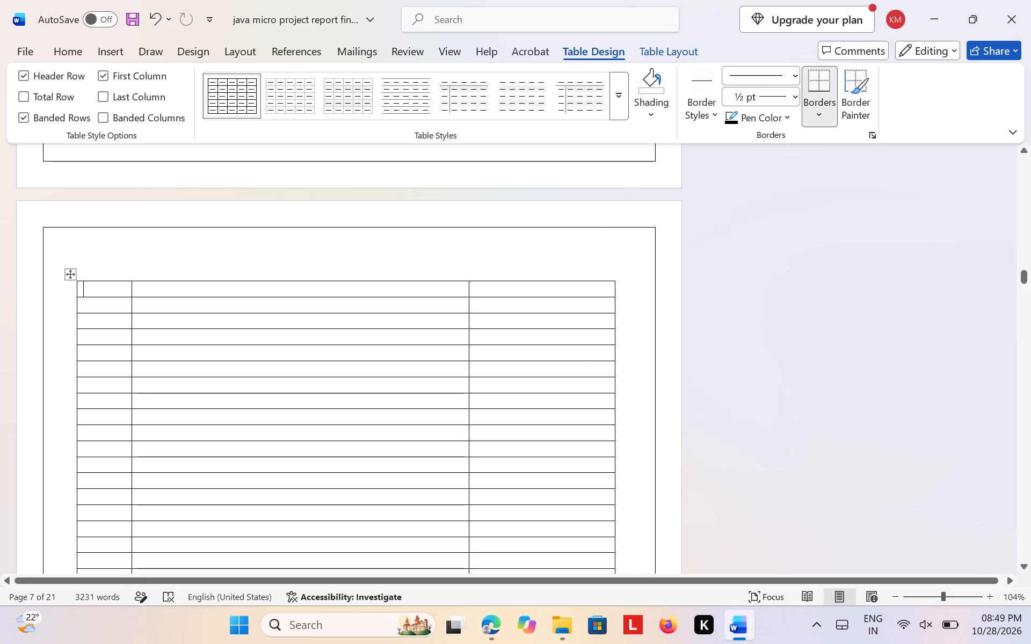
key("1")
key("BackSpace")
left_click(69, 57)
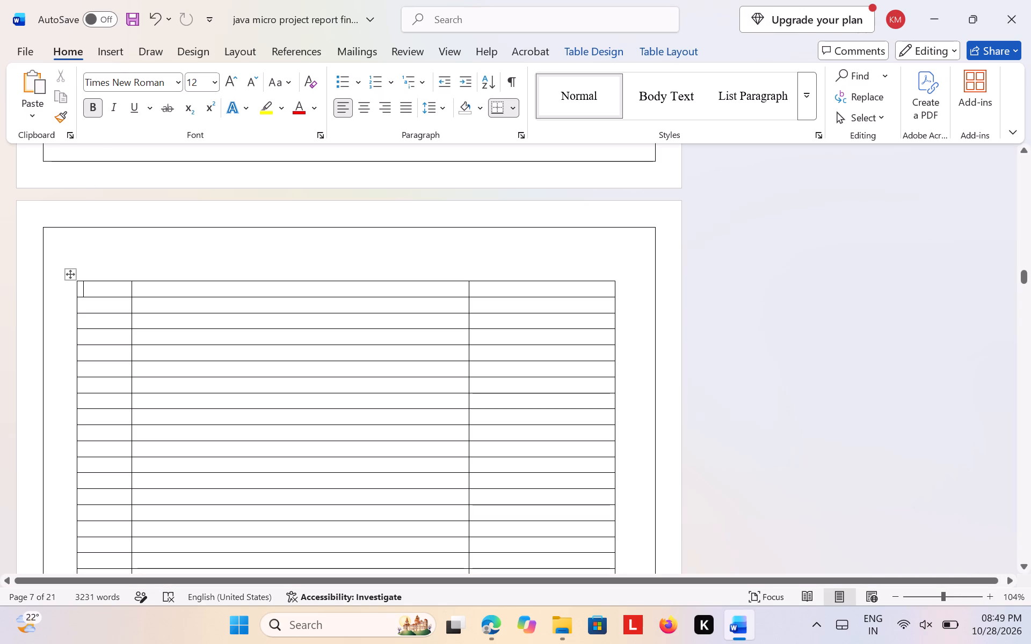
type("1.")
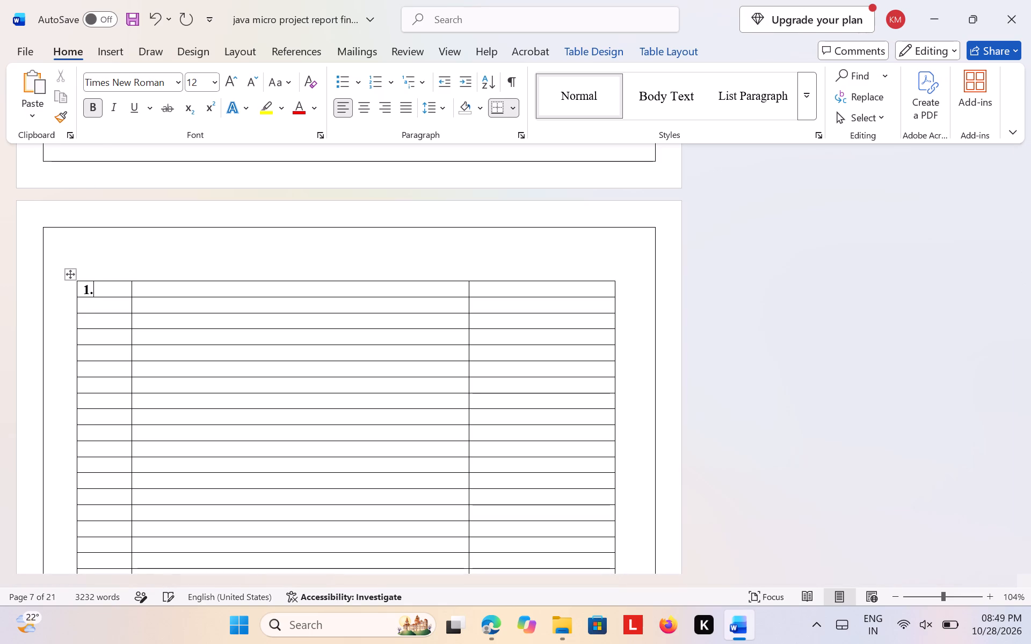
key("space")
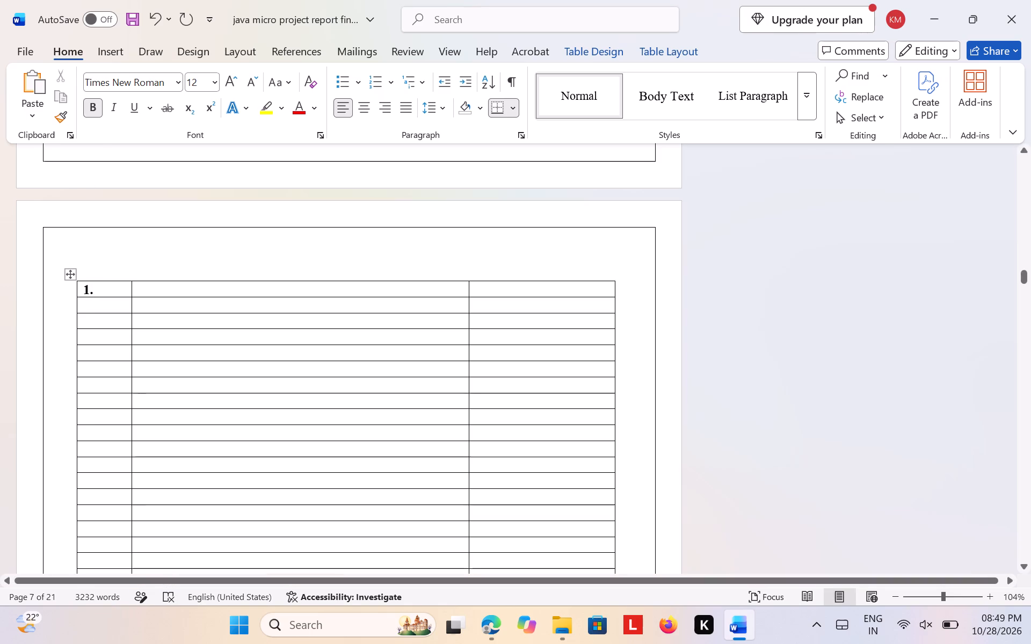
Narrow the table's first column to about half its width and place the cursor in the top row's middle cell.
left_click_drag(132, 301, 105, 301)
left_click(178, 233)
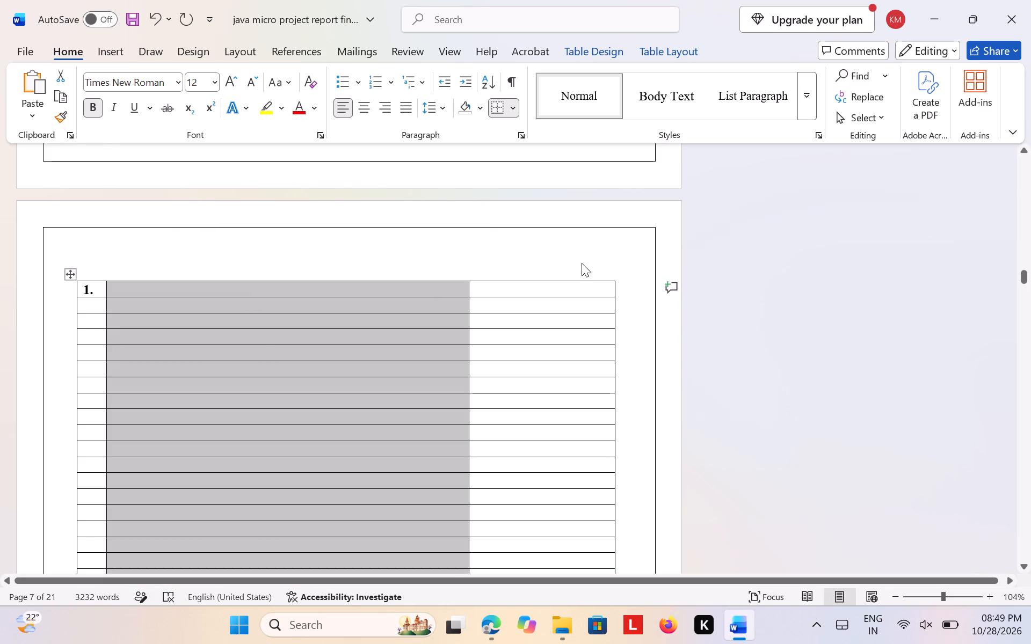
left_click(582, 263)
left_click(311, 287)
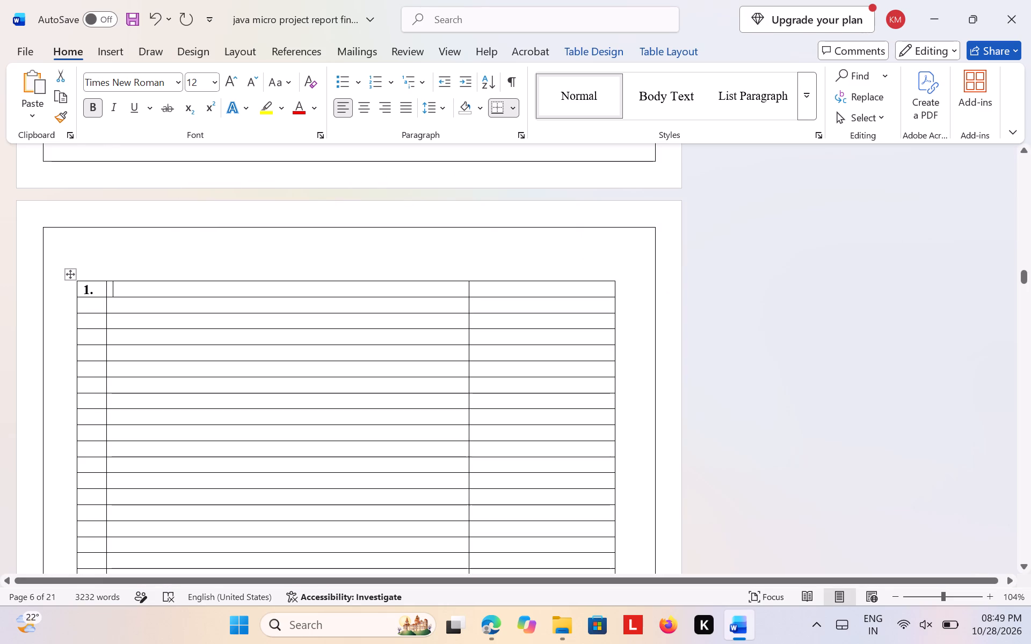
Examine the chapter headings and subheadings of the CONTENT list on the page before the table.
scroll(311, 287, "left", 1)
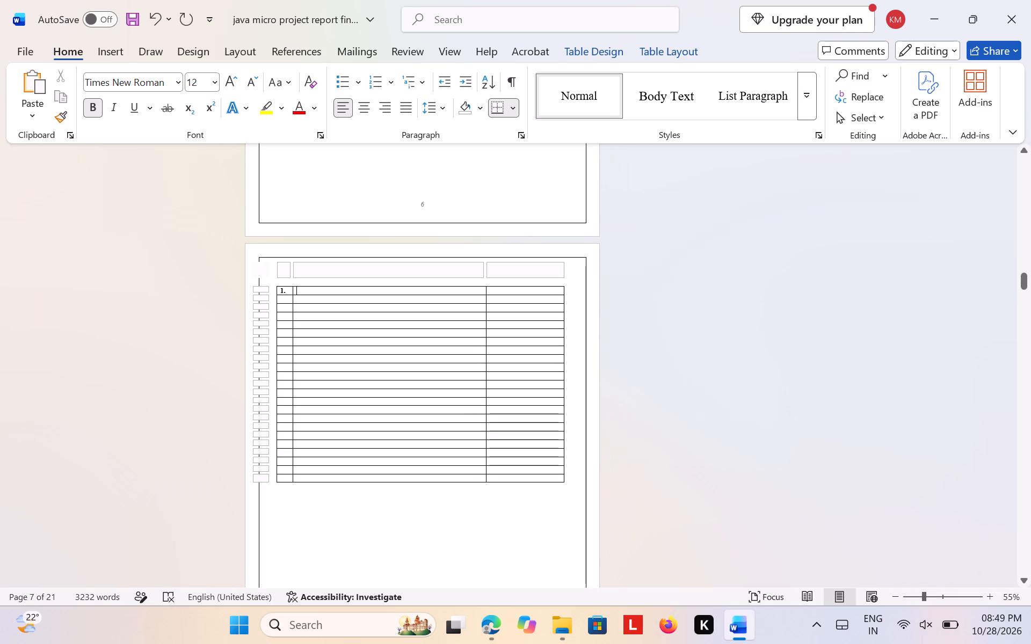
scroll(382, 297, "up", 1)
scroll(448, 290, "up", 2)
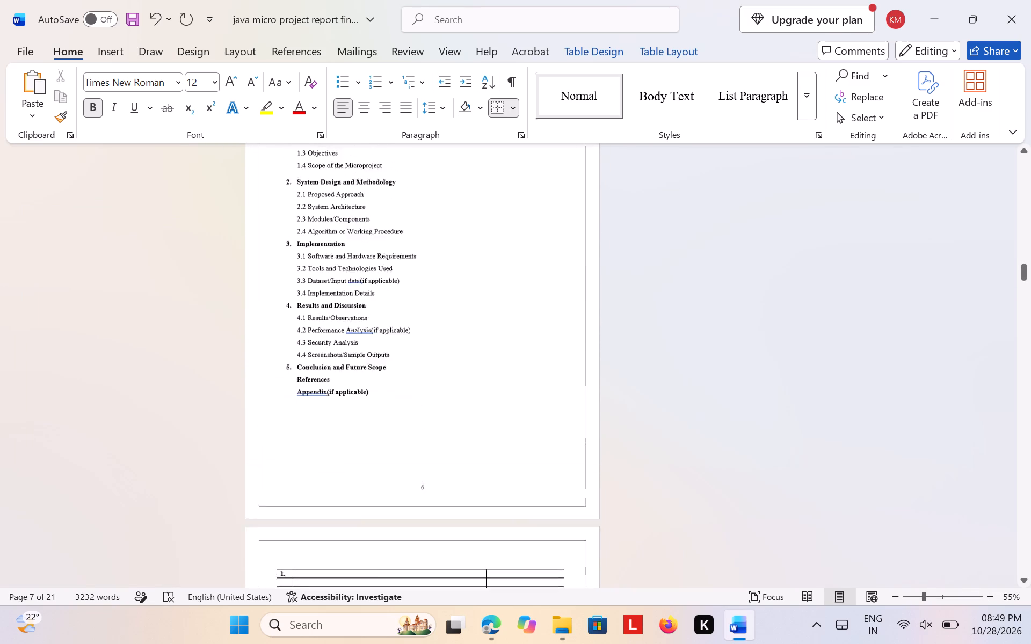
scroll(448, 290, "up", 1)
scroll(448, 290, "up", 1, "ctrl")
scroll(448, 290, "up", 1)
scroll(448, 290, "right", 2)
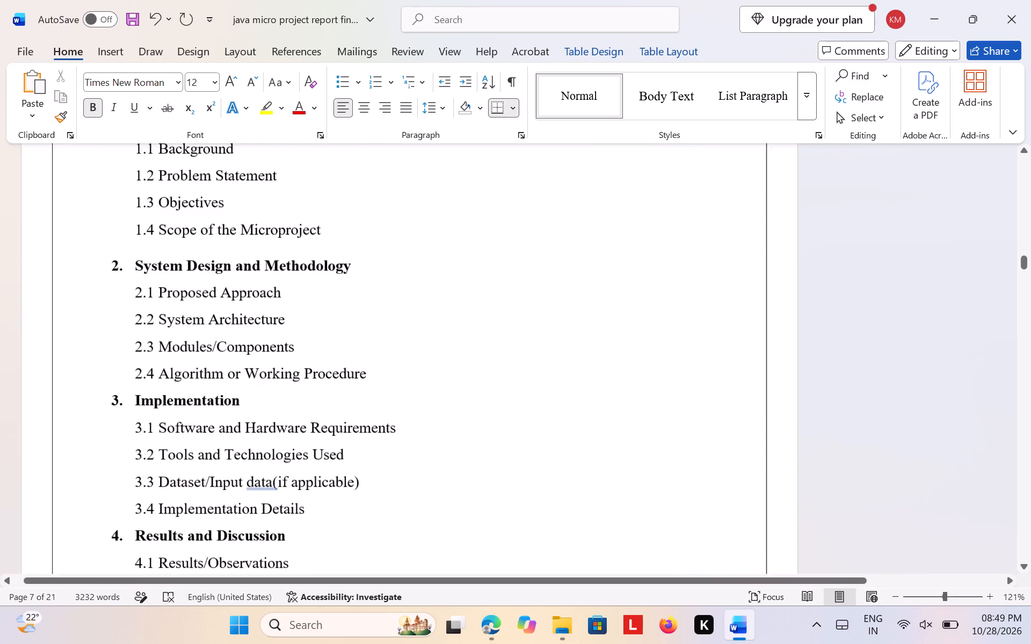
scroll(448, 290, "right", 1)
scroll(448, 290, "up", 2)
scroll(448, 290, "down", 1)
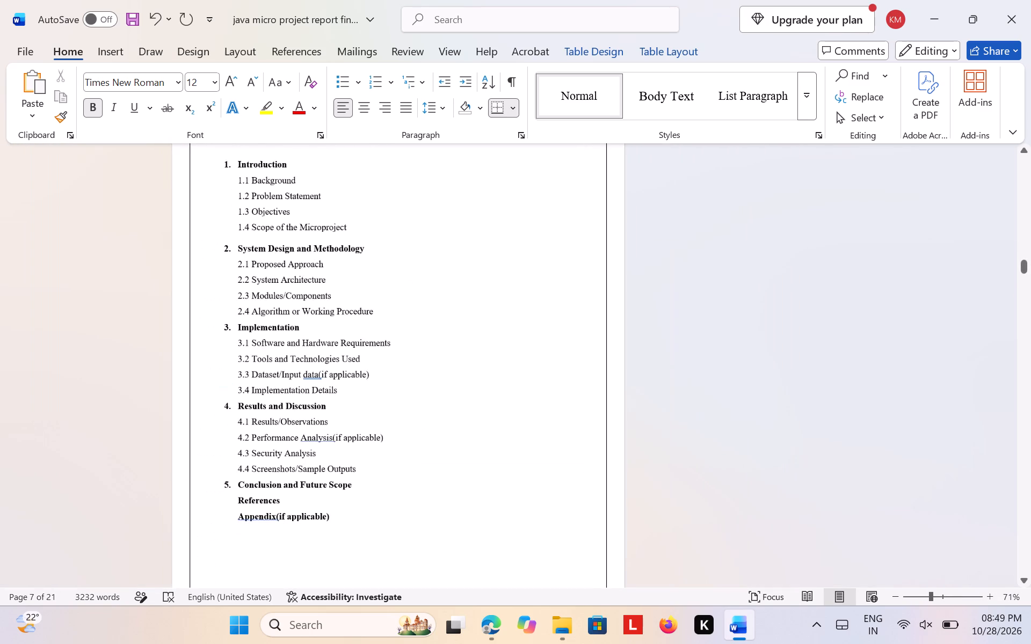
scroll(448, 290, "up", 1)
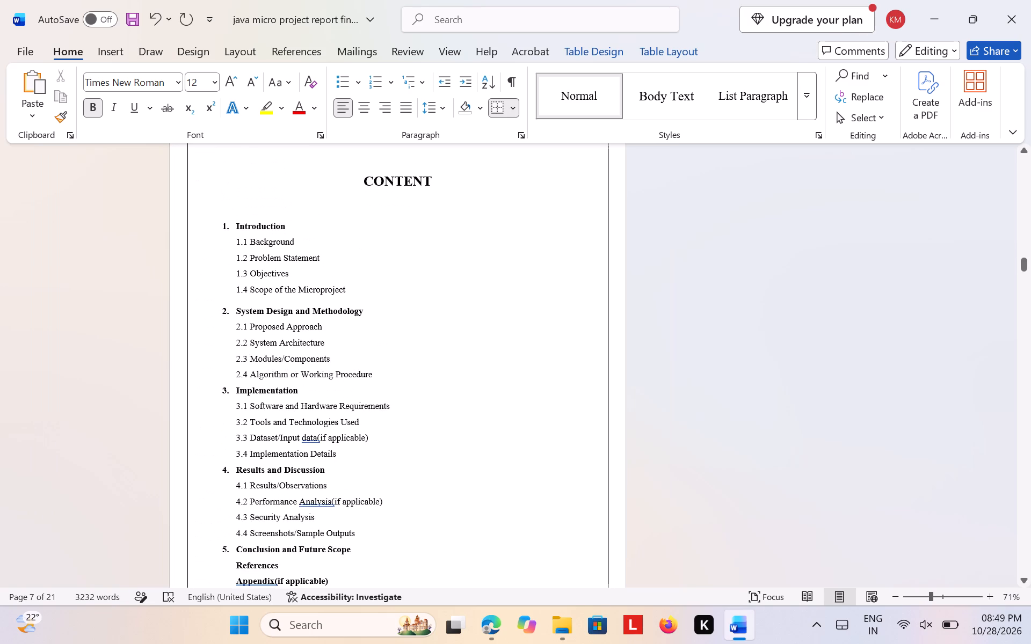
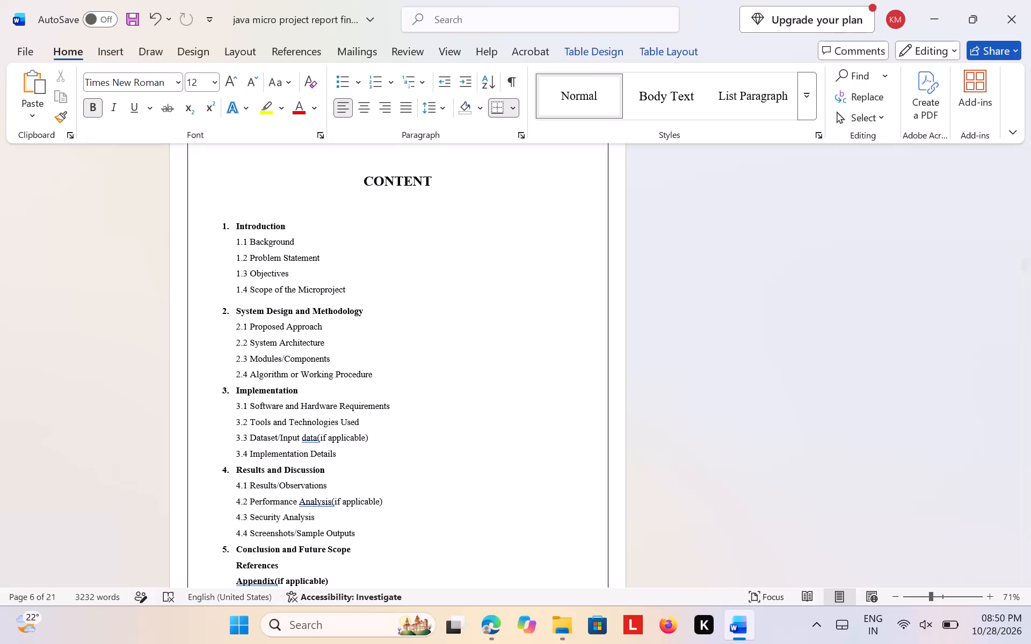
Enter the heading "Introduction" in the middle cell of the table's top row.
scroll(540, 186, "down", 3)
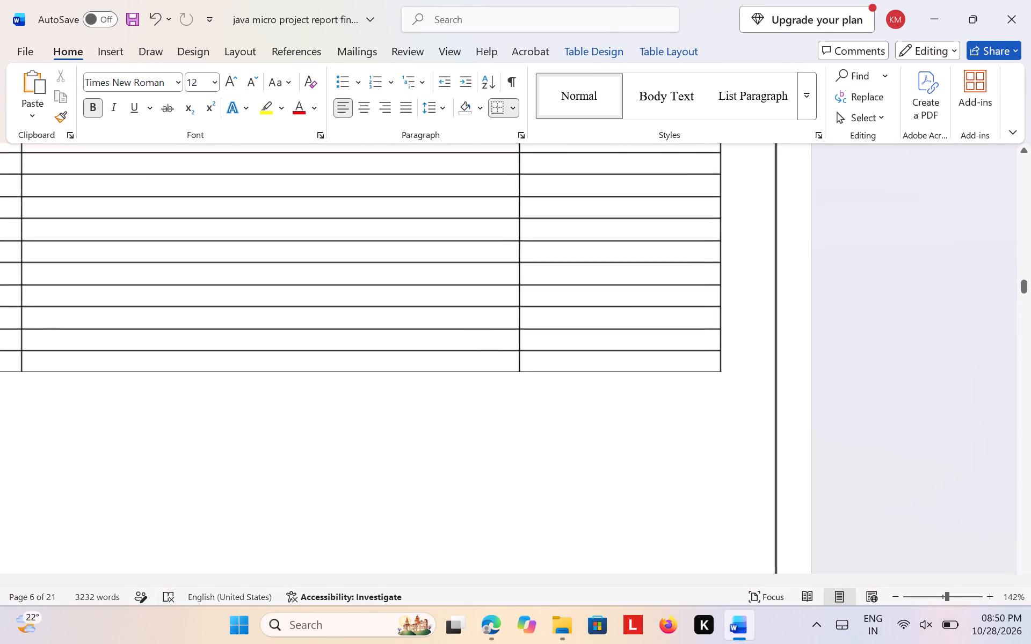
scroll(268, 316, "up", 5)
scroll(268, 316, "down", 1)
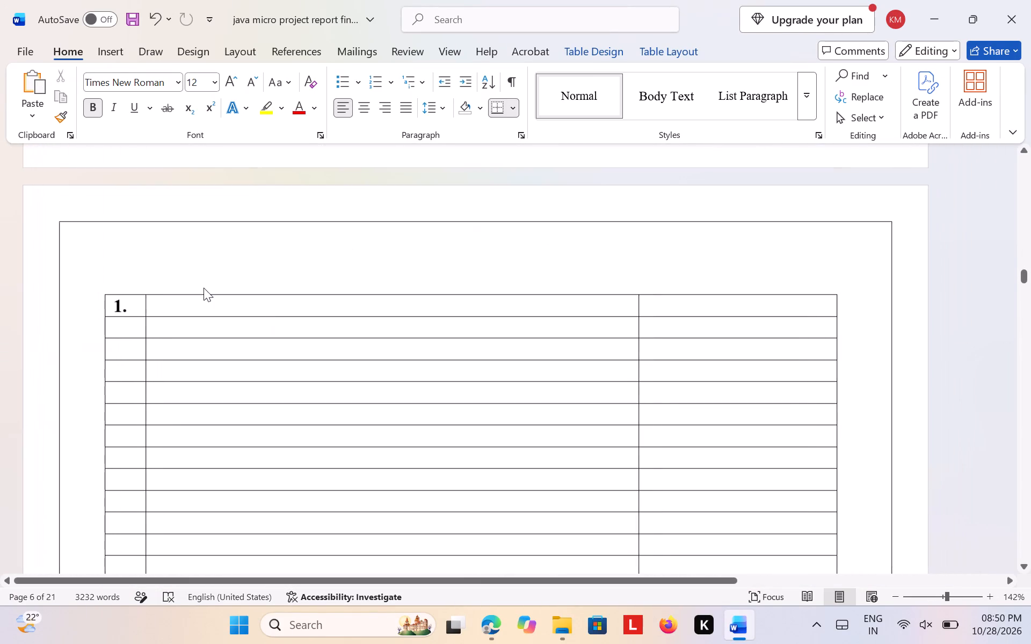
left_click(204, 288)
left_click(180, 319)
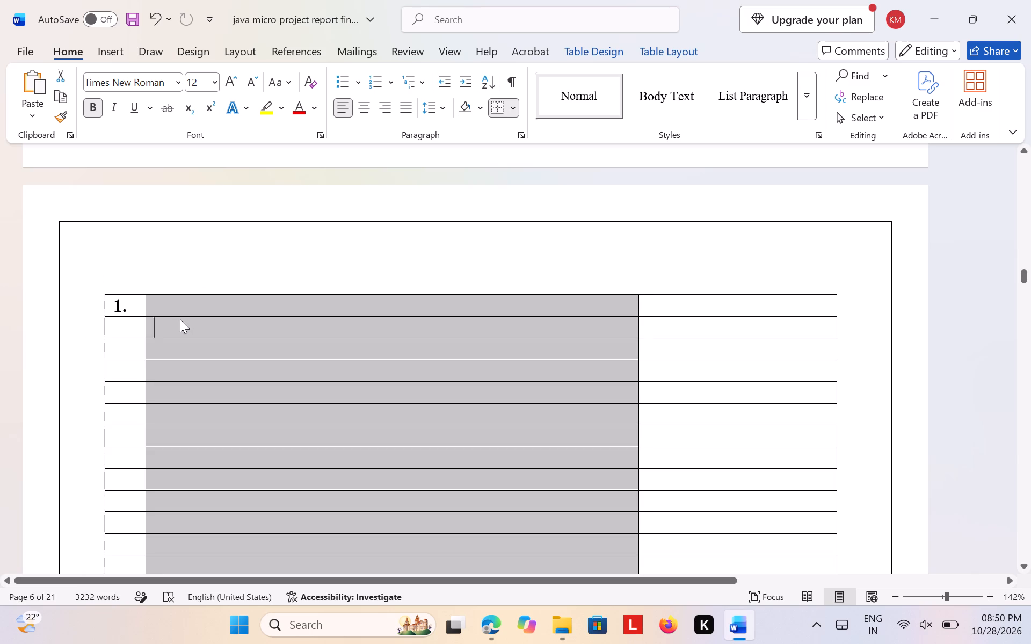
left_click(179, 313)
type("In")
type("tri")
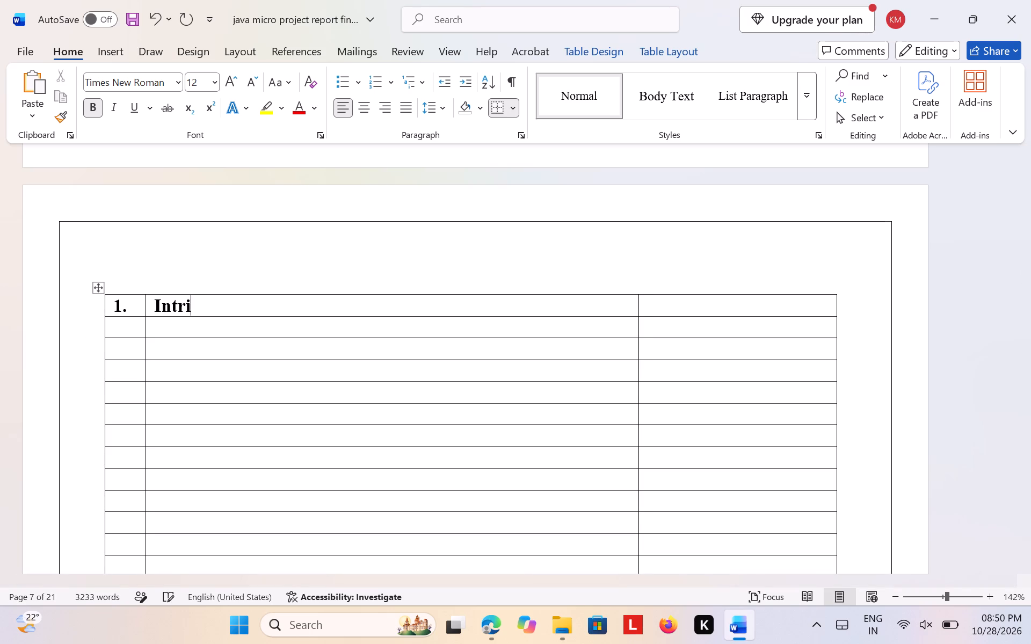
key("BackSpace")
type("oduct")
type("ion")
key("space")
key("BackSpace")
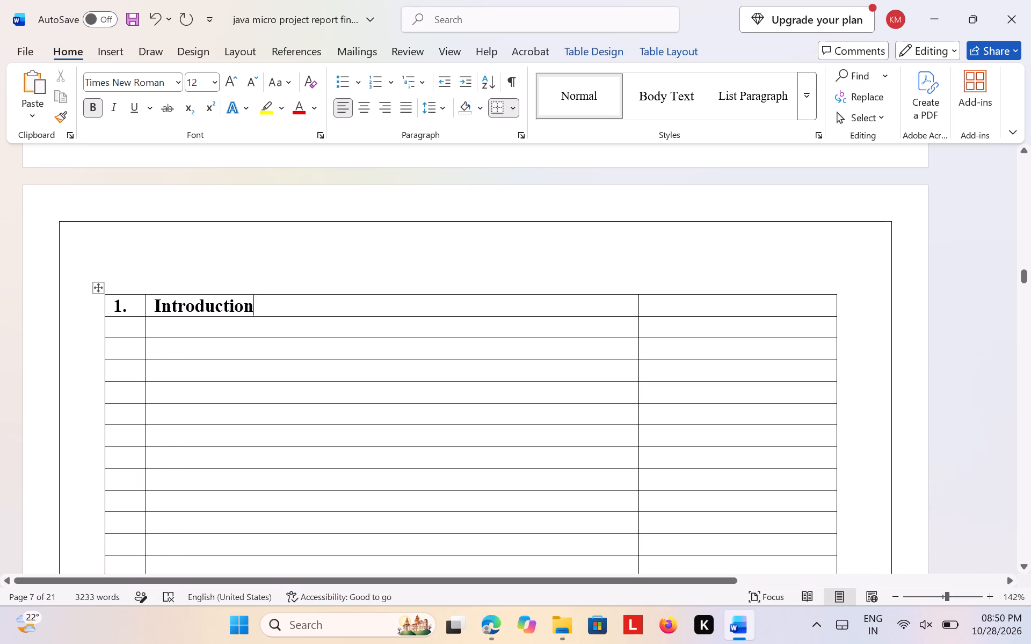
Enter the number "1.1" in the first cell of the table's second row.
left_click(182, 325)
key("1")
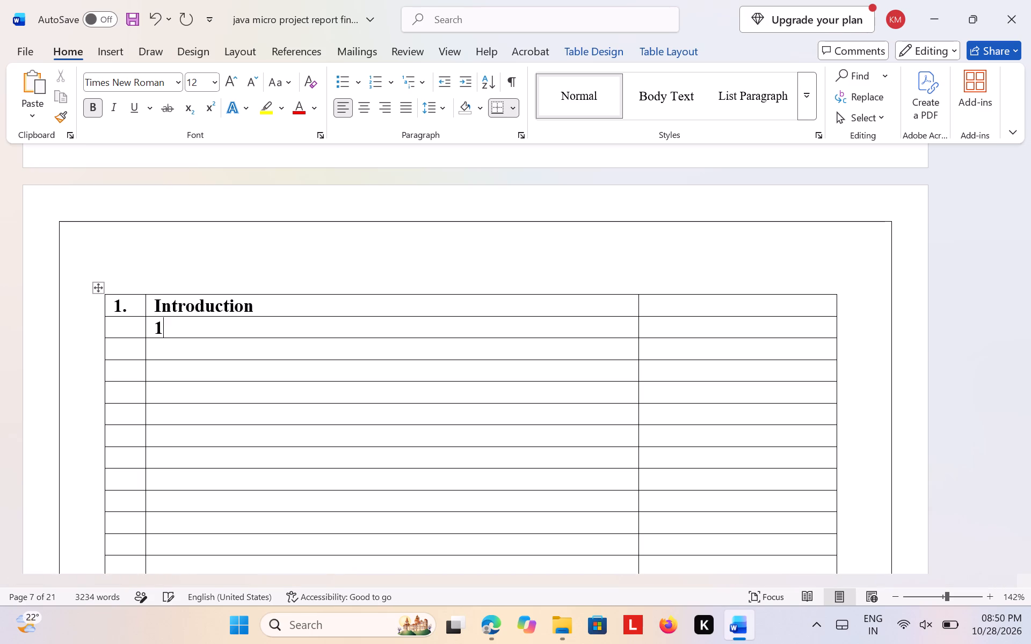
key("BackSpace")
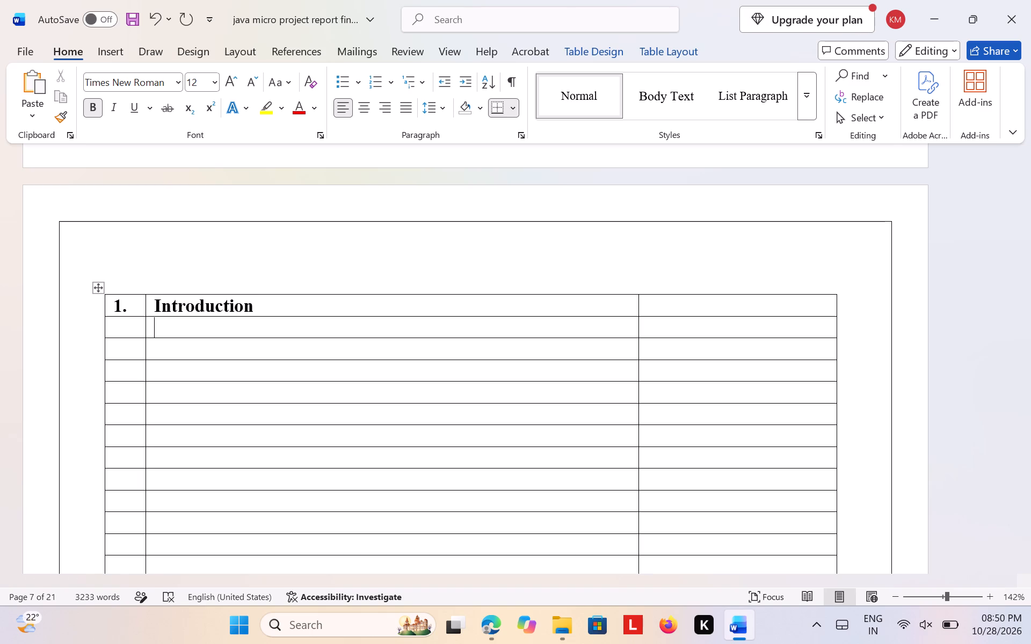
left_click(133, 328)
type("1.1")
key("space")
Widen the table's first column to about one and a half times its width.
left_click(171, 326)
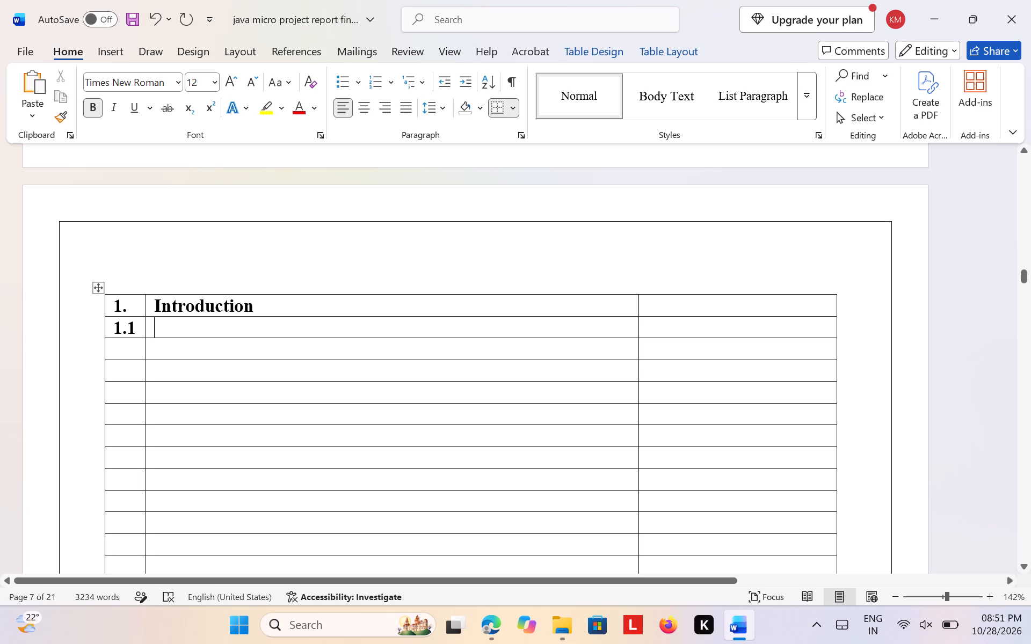
left_click_drag(146, 332, 165, 332)
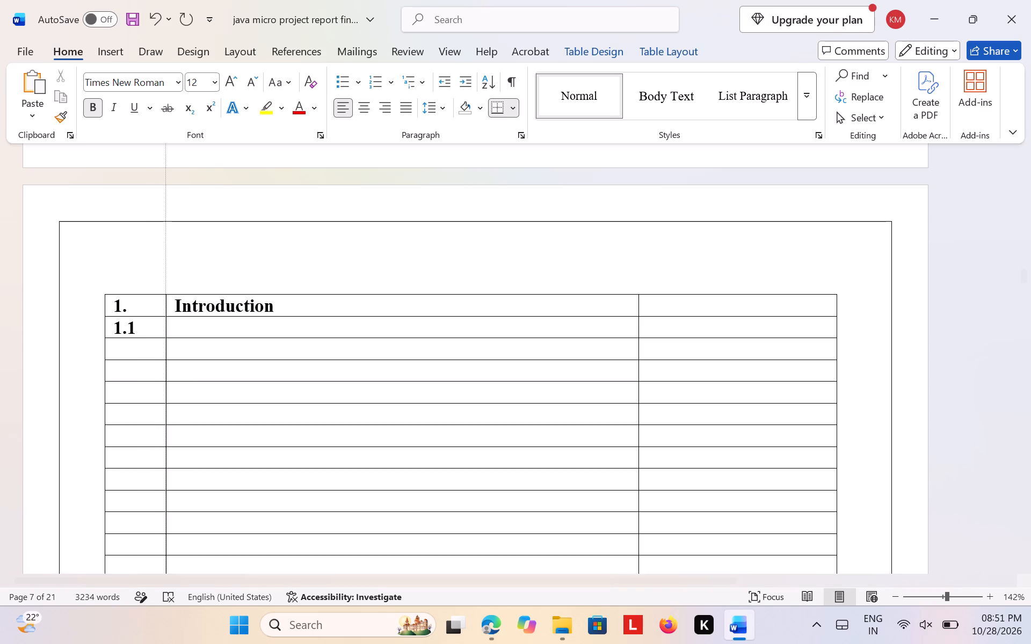
left_click_drag(165, 332, 167, 332)
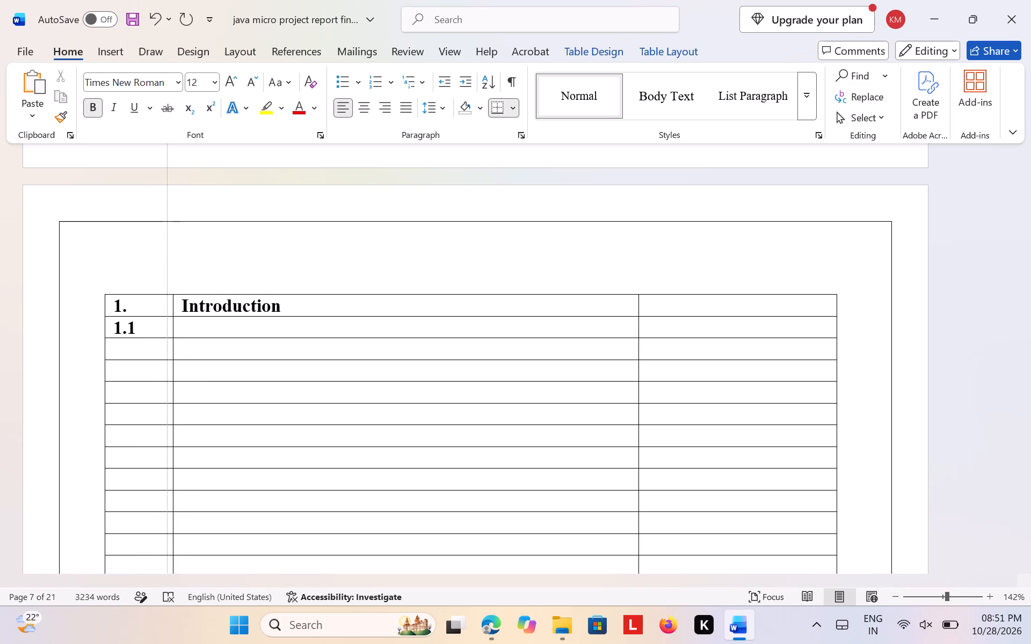
left_click_drag(167, 332, 166, 333)
left_click(226, 235)
Enter the subheading "Background" in the middle cell of the table's second row.
left_click(182, 326)
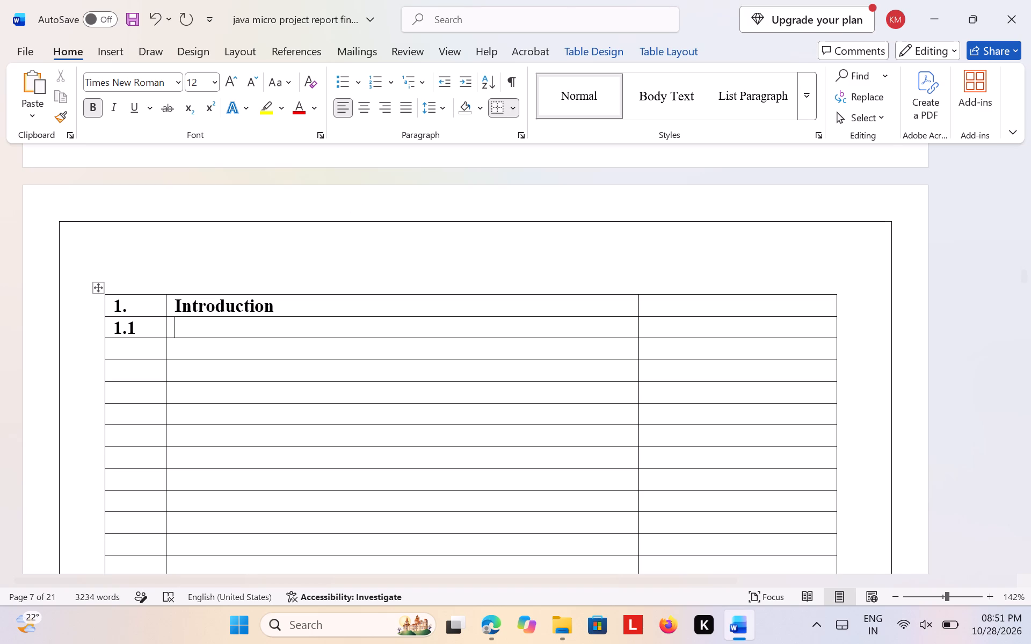
type("Ba")
type("ckgroun")
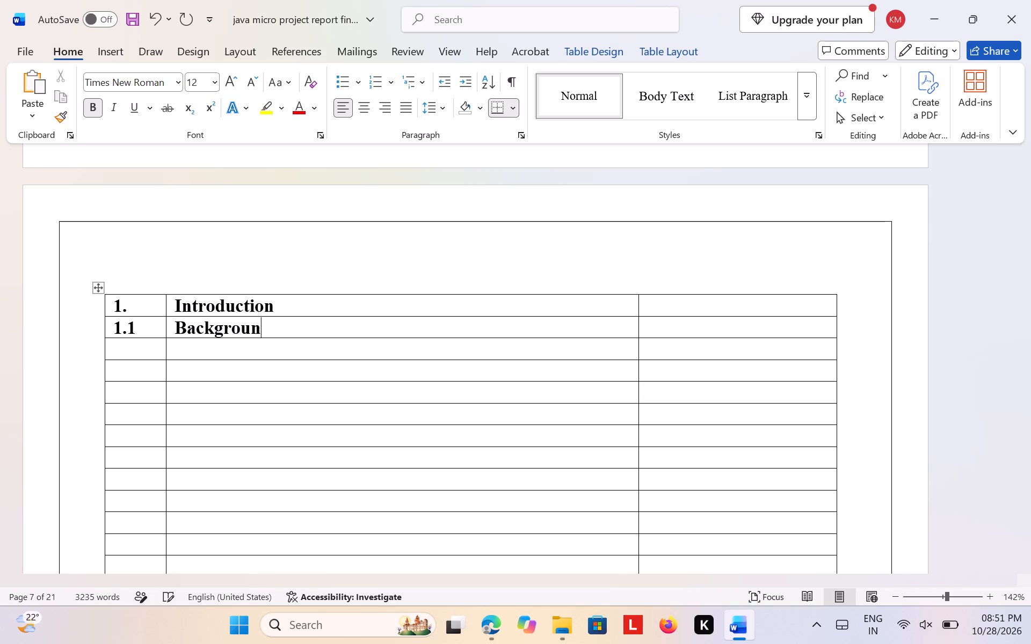
key("d")
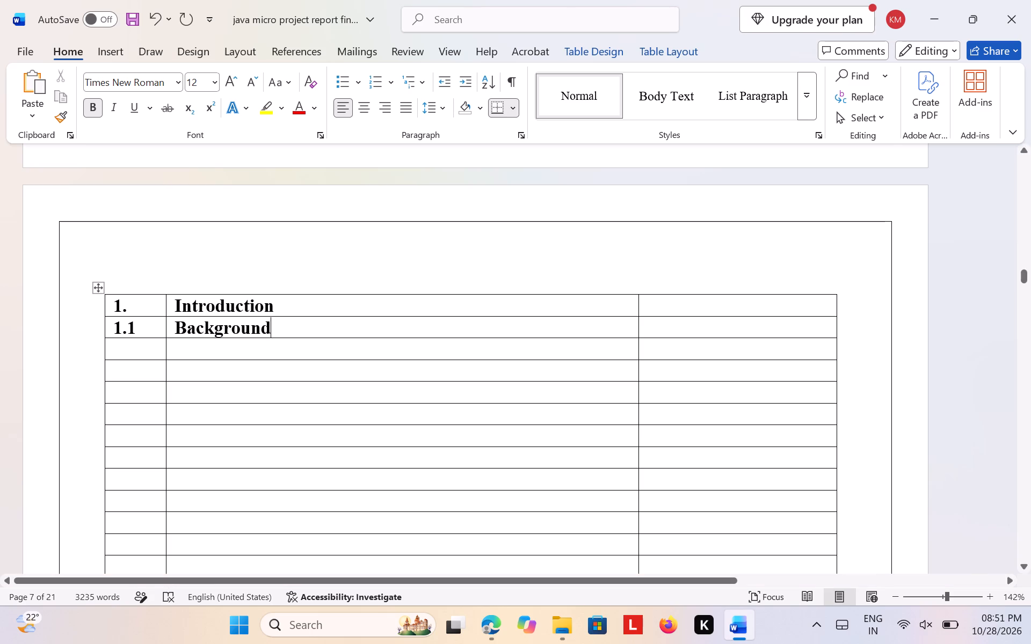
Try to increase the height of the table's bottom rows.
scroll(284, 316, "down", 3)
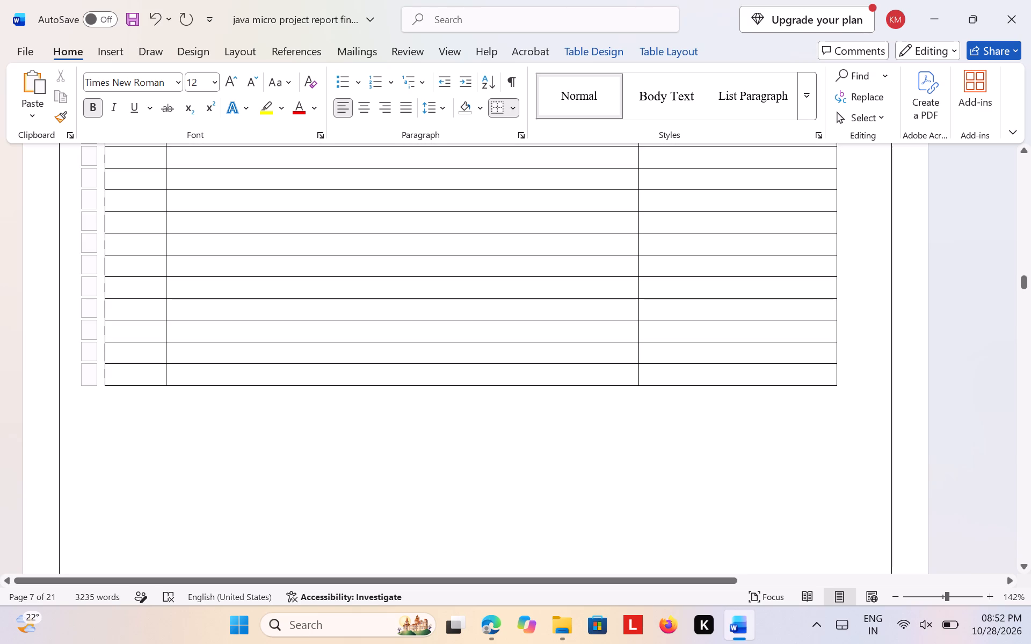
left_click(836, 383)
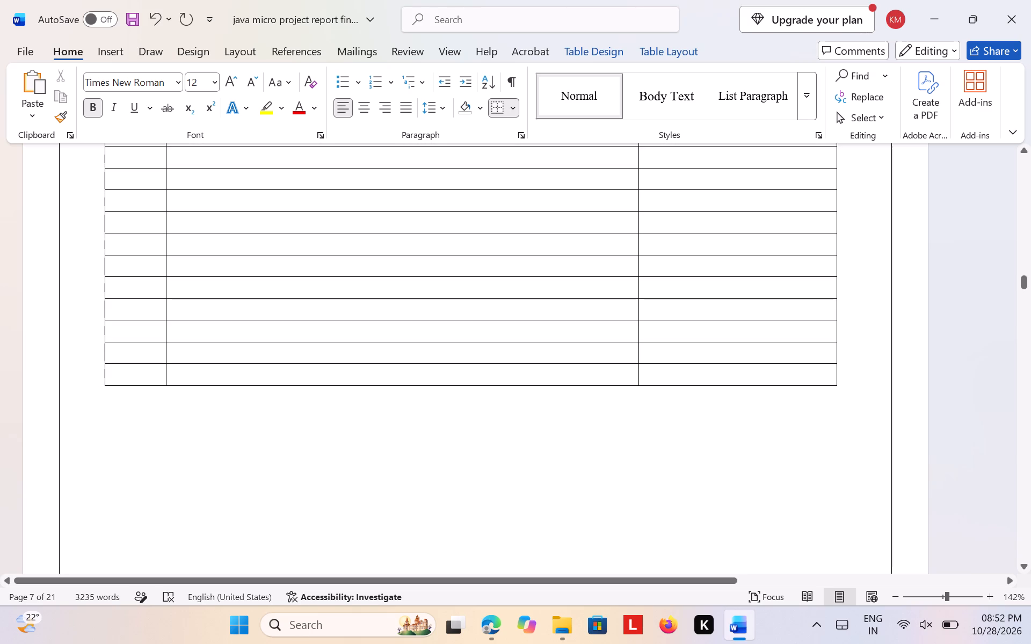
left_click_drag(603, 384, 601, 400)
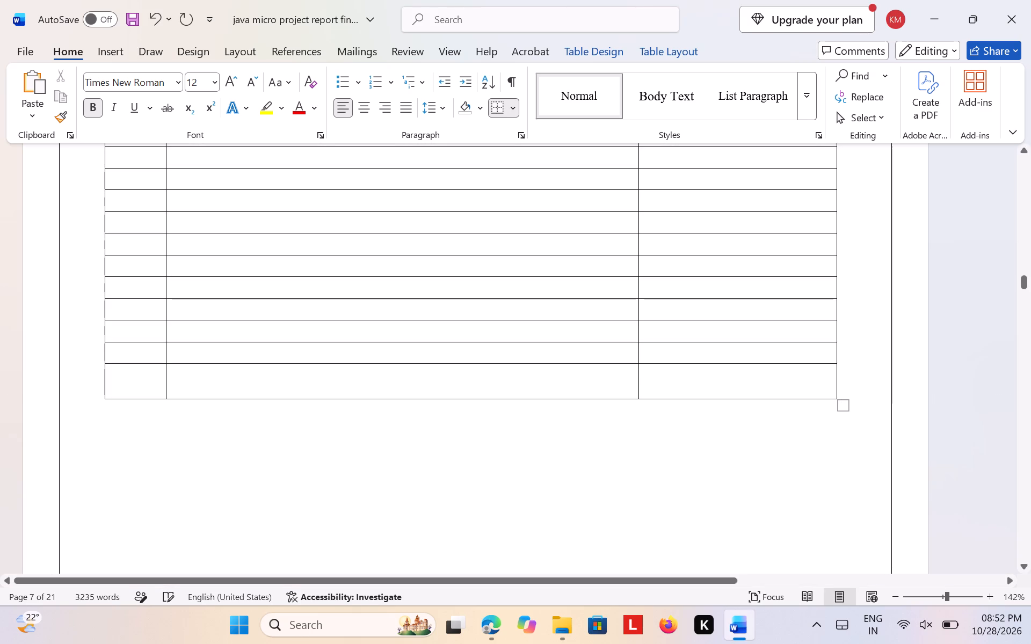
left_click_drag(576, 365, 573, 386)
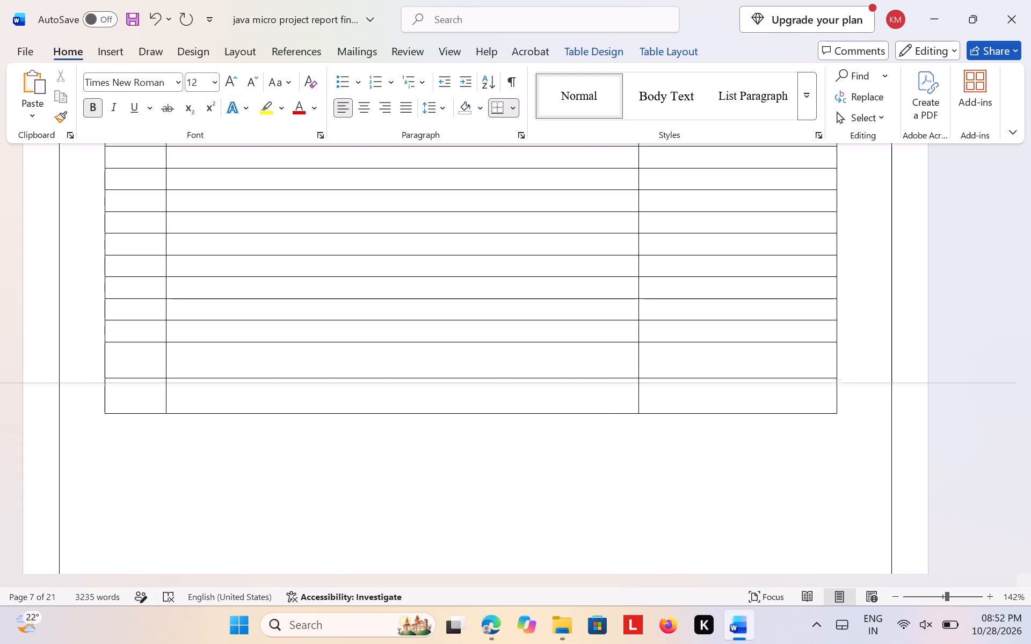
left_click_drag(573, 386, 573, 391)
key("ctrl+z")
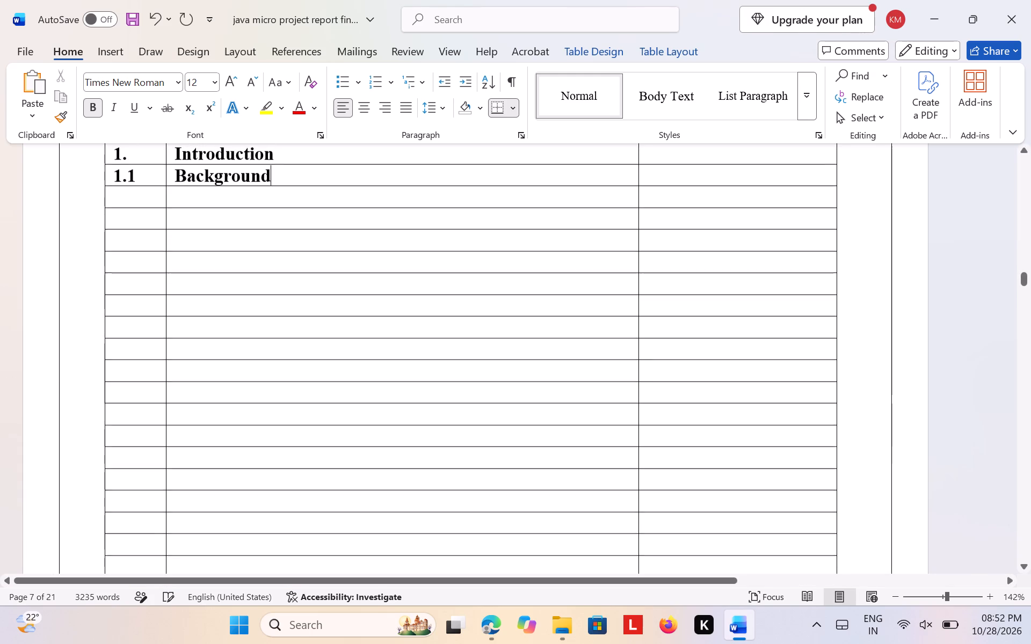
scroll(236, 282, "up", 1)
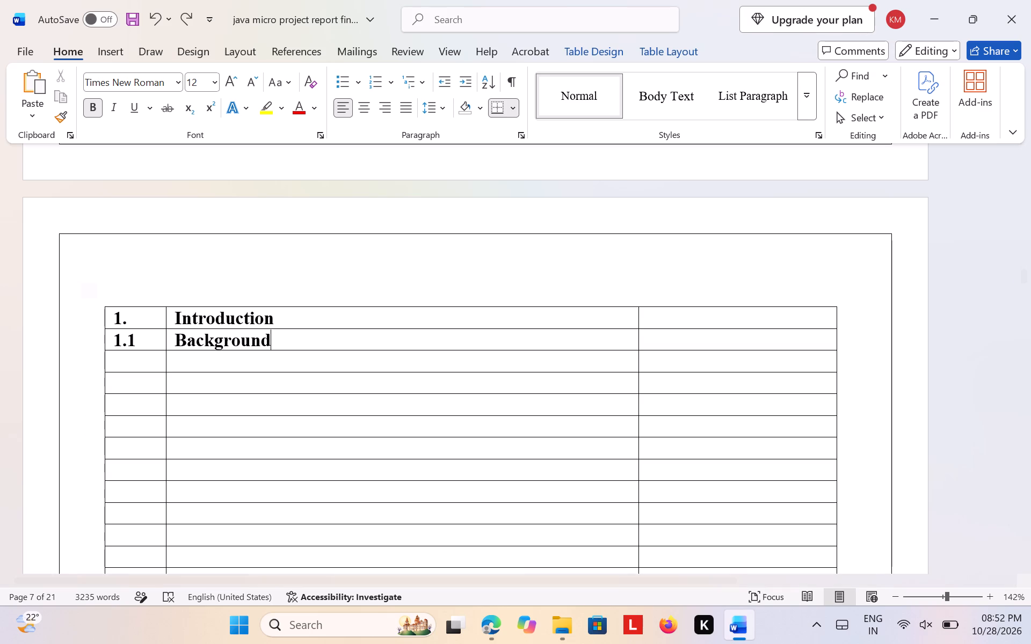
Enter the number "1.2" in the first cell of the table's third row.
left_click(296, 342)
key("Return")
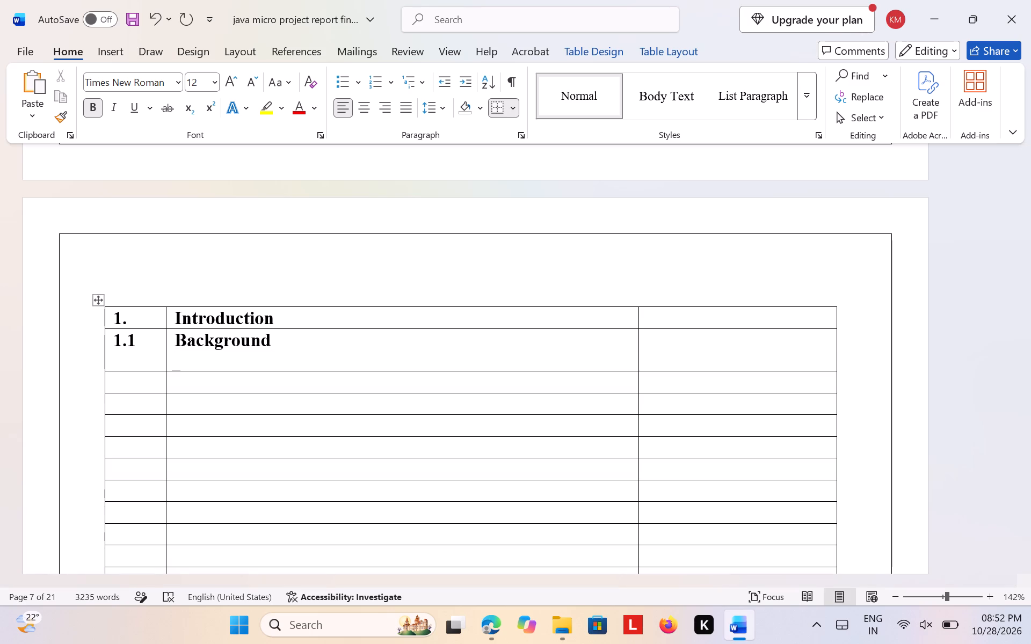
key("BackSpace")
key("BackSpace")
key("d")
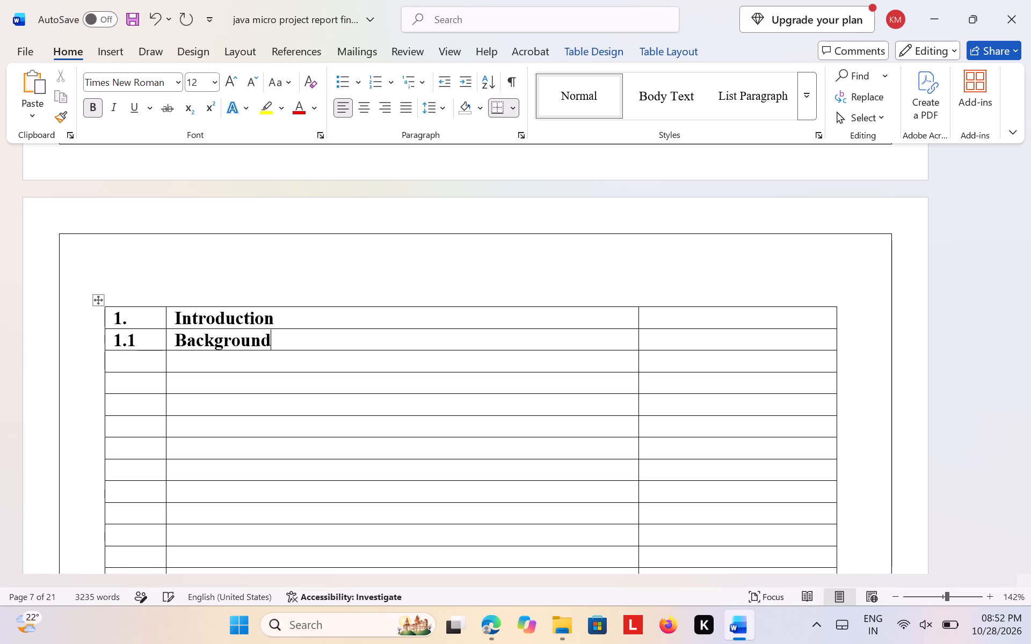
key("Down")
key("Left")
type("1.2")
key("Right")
Insert the number "1.1" and a space before "Background" in the middle cell of the second row.
left_click(173, 338)
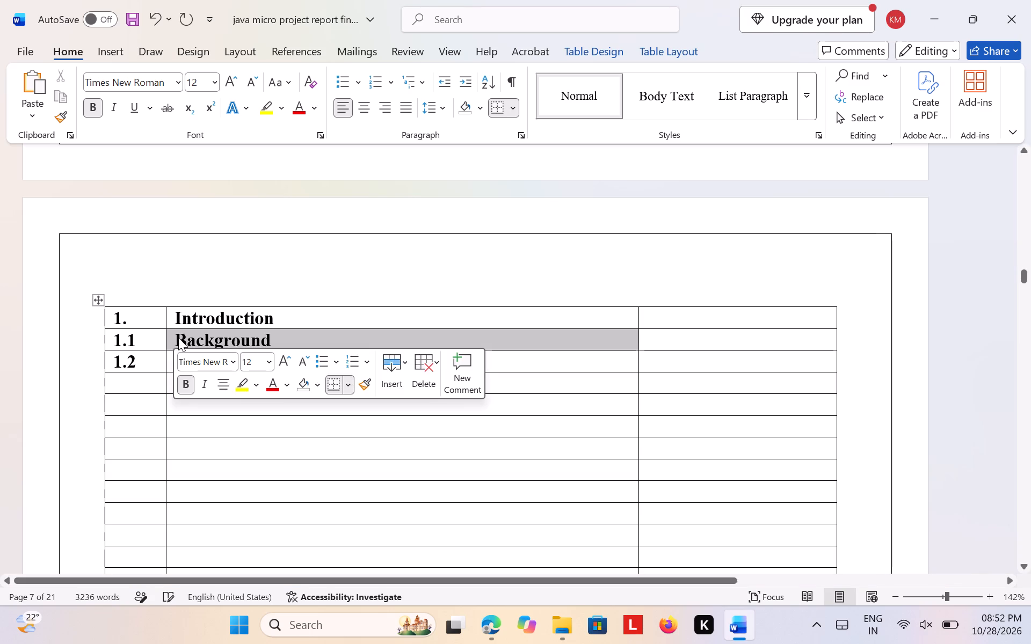
left_click(178, 338)
type("1.1")
key("space")
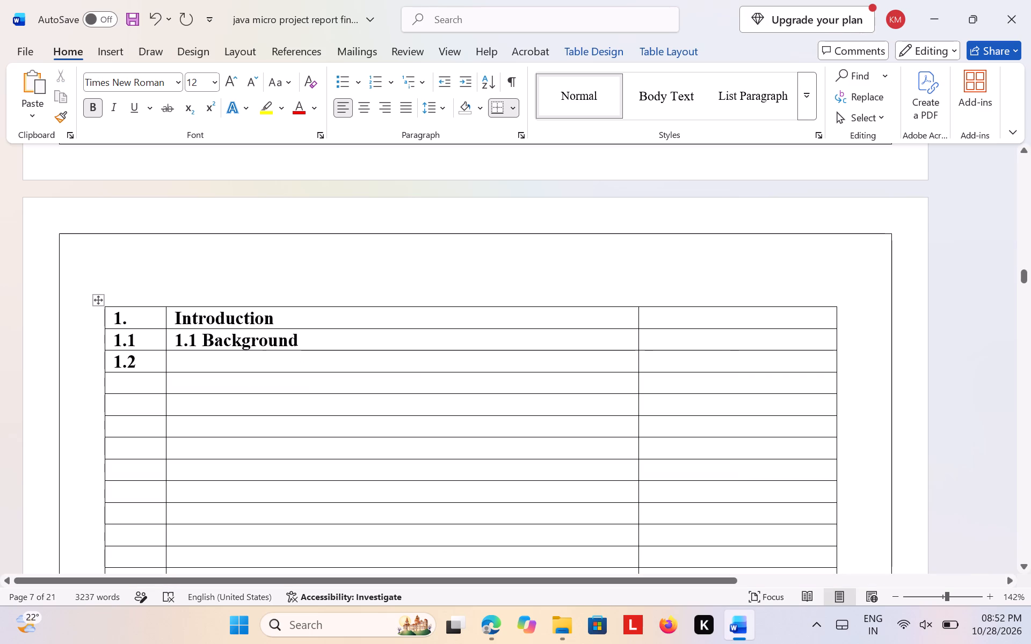
Delete the numbers 1.1 and 1.2 from the first column of the second and third rows.
left_click(142, 340)
key("BackSpace")
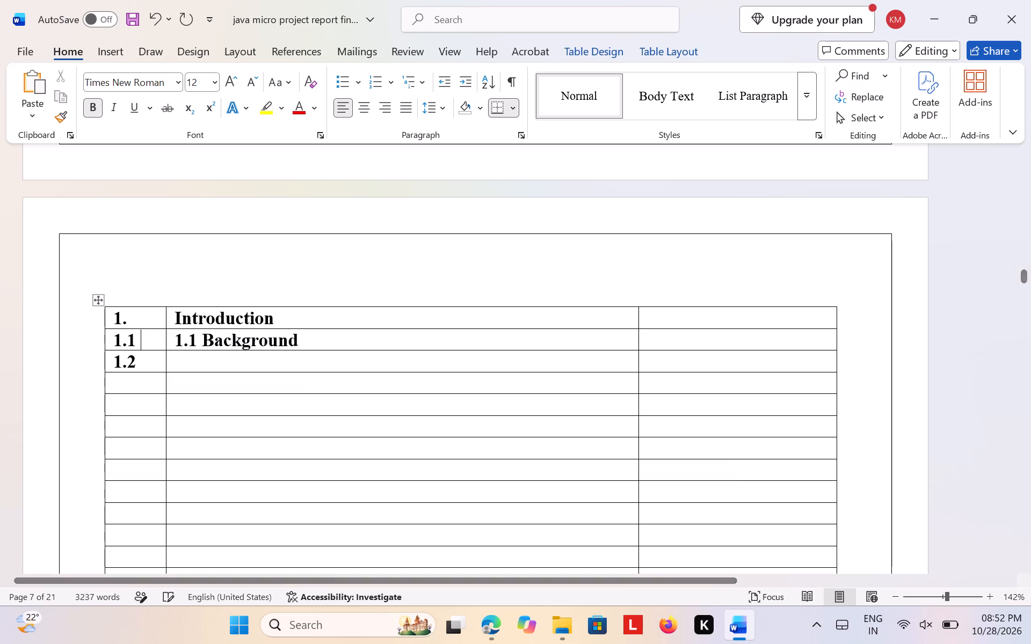
key("BackSpace")
key("BackSpace")
key("BackSpace")
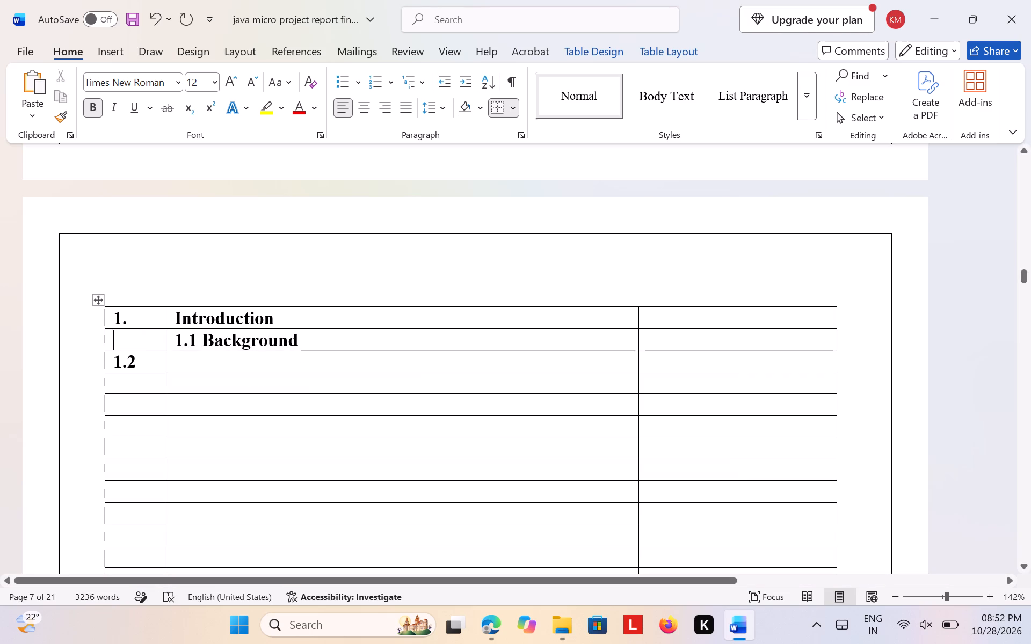
left_click(144, 360)
key("BackSpace")
key("BackSpace")
key("BackSpace")
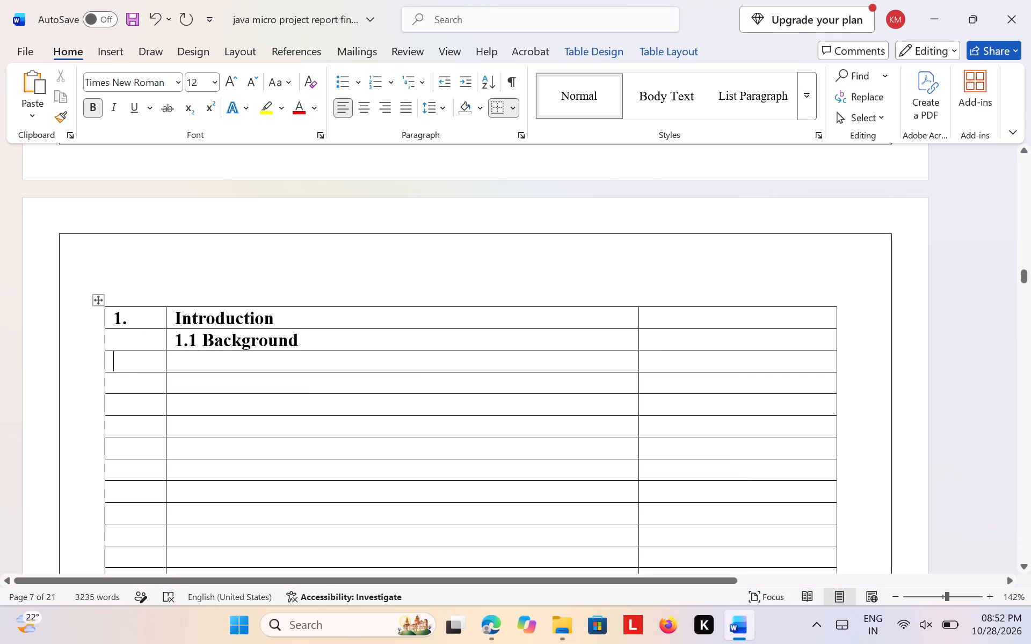
Remove the bold formatting from "1.1 Background" in the table's second row.
left_click_drag(313, 340, 172, 342)
left_click(95, 105)
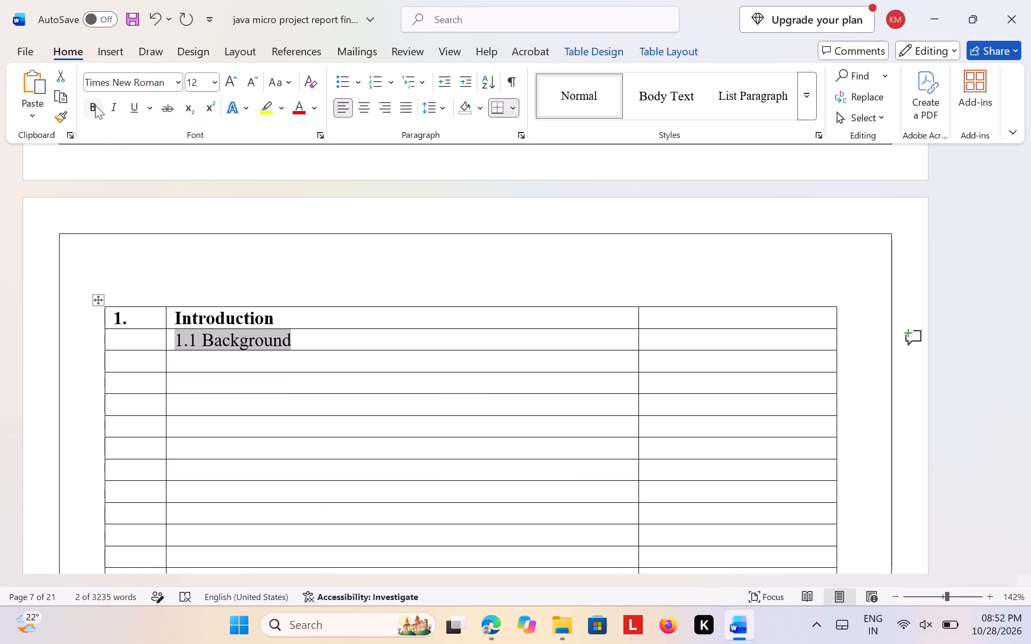
Enter "1.2 Problem Statement" in regular, non-bold text in the middle cell of the table's third row.
left_click(321, 343)
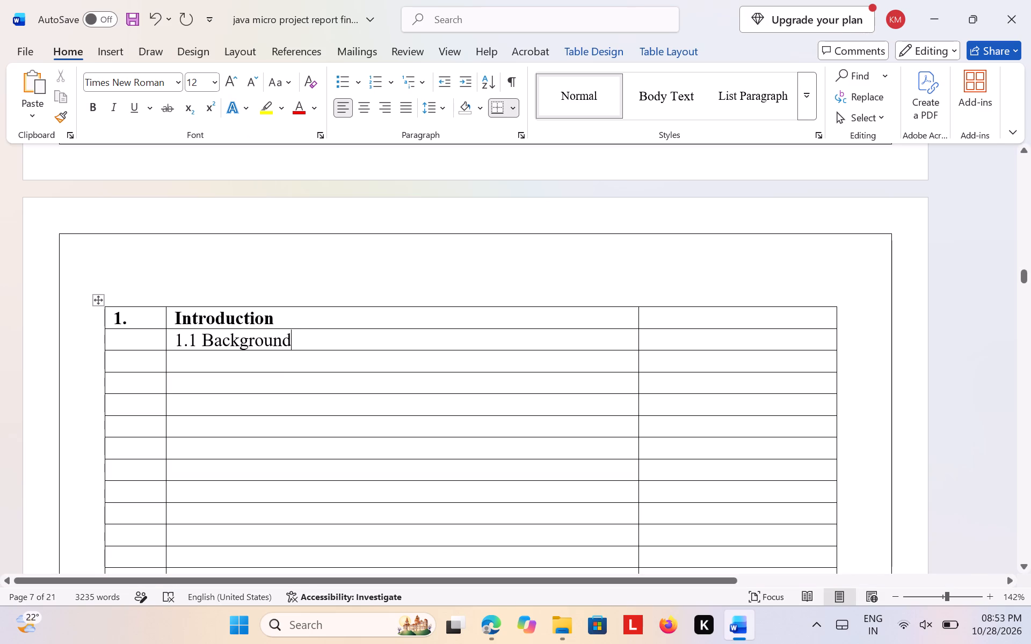
key("Return")
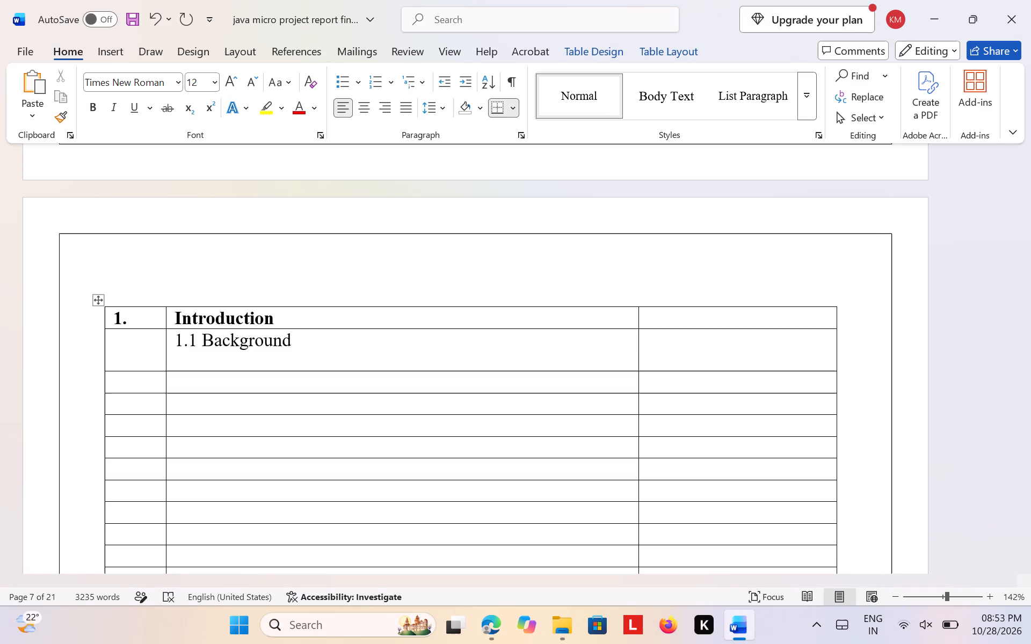
key("BackSpace")
key("Down")
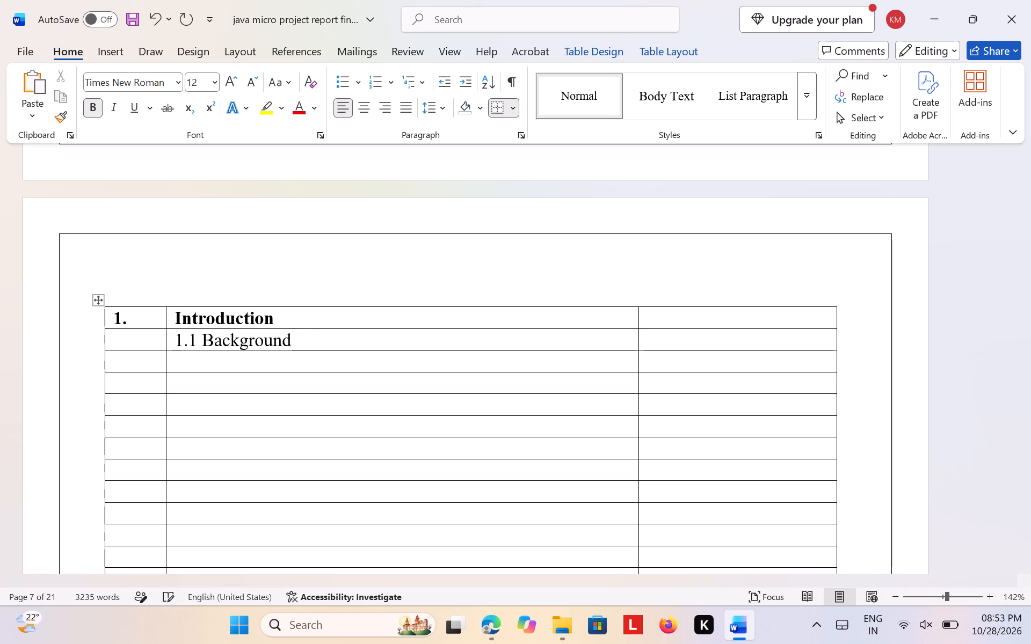
type("1.2")
left_click(104, 110)
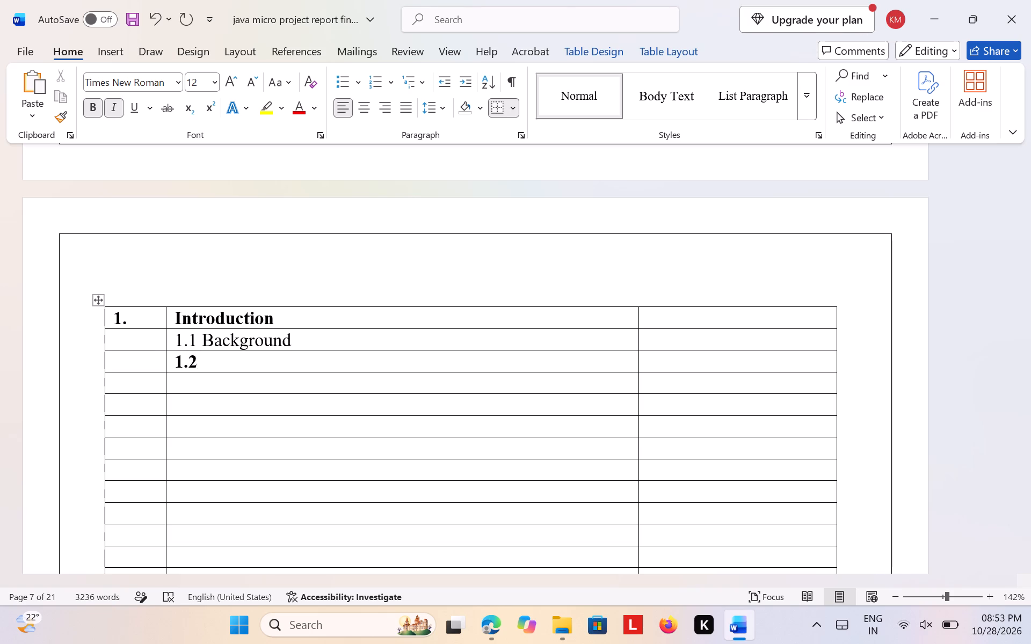
left_click(120, 113)
left_click(88, 105)
key("BackSpace")
key("BackSpace")
key("BackSpace")
type("1.")
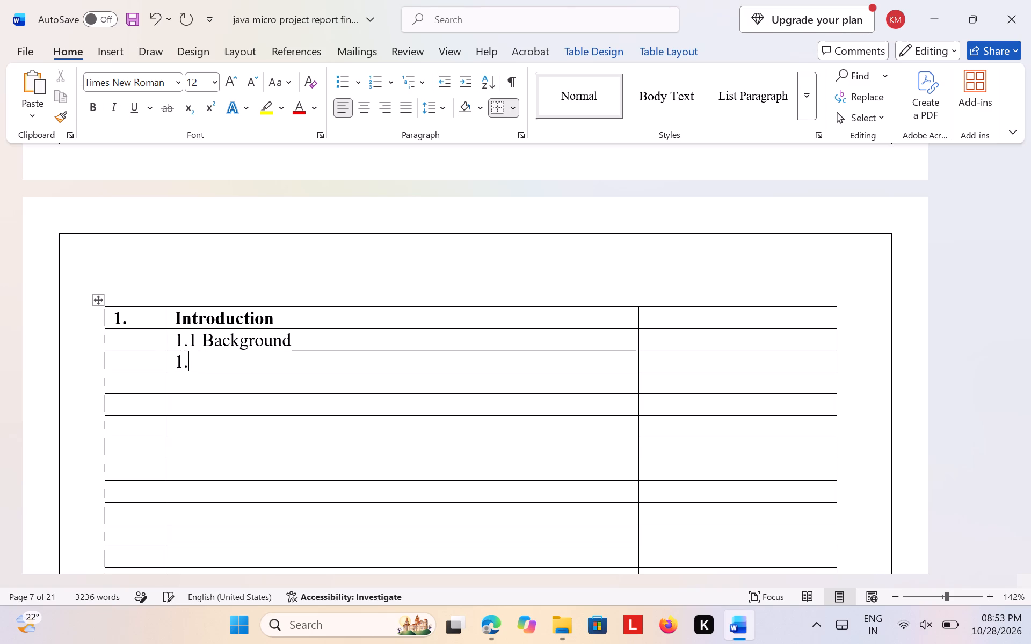
key("2")
key("space")
type("Proble")
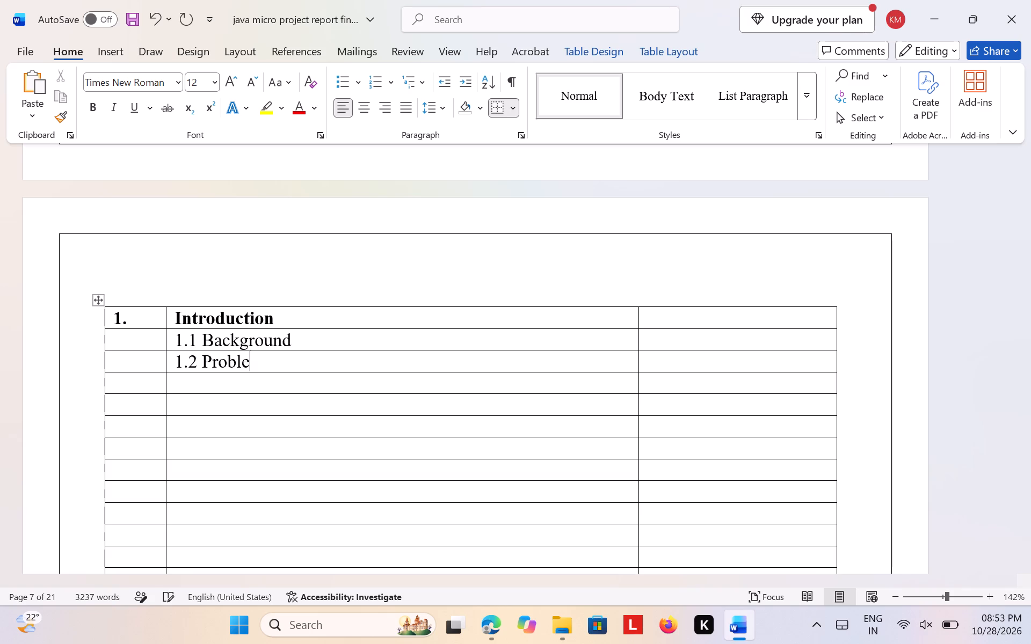
type("m State")
type("ment")
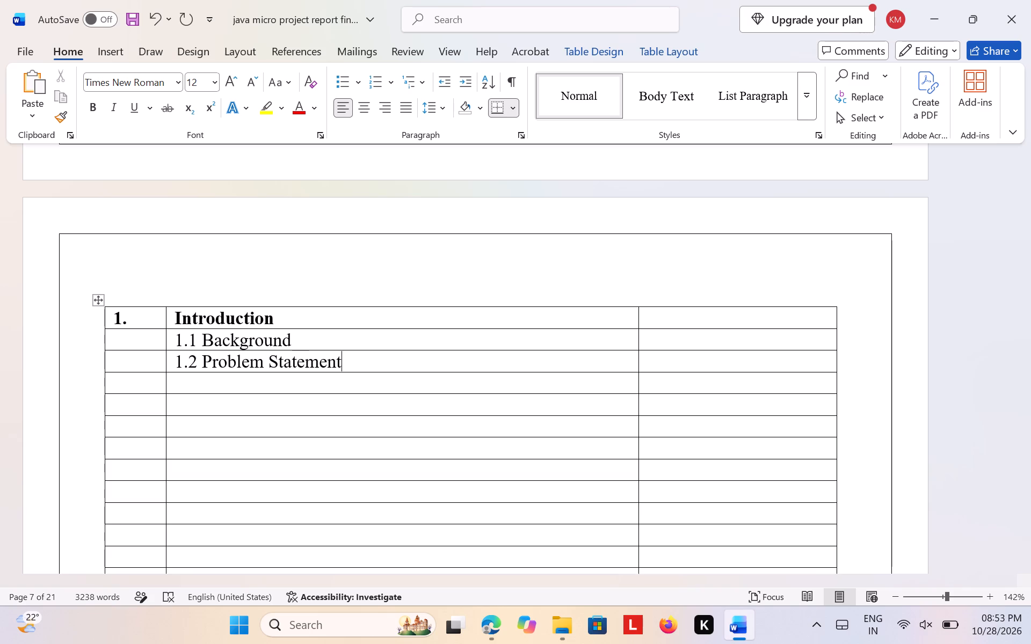
key("shift+Return")
key("BackSpace")
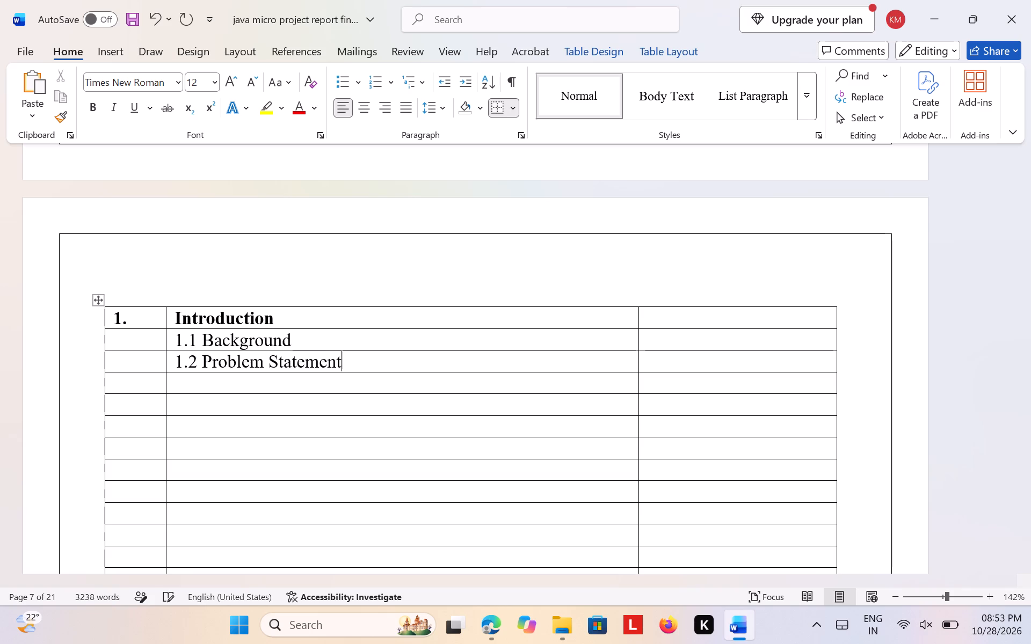
Enter "1.3 Objectives" in the middle cell of the table's fourth row.
key("Down")
type("1.3")
key("space")
type("Objectives")
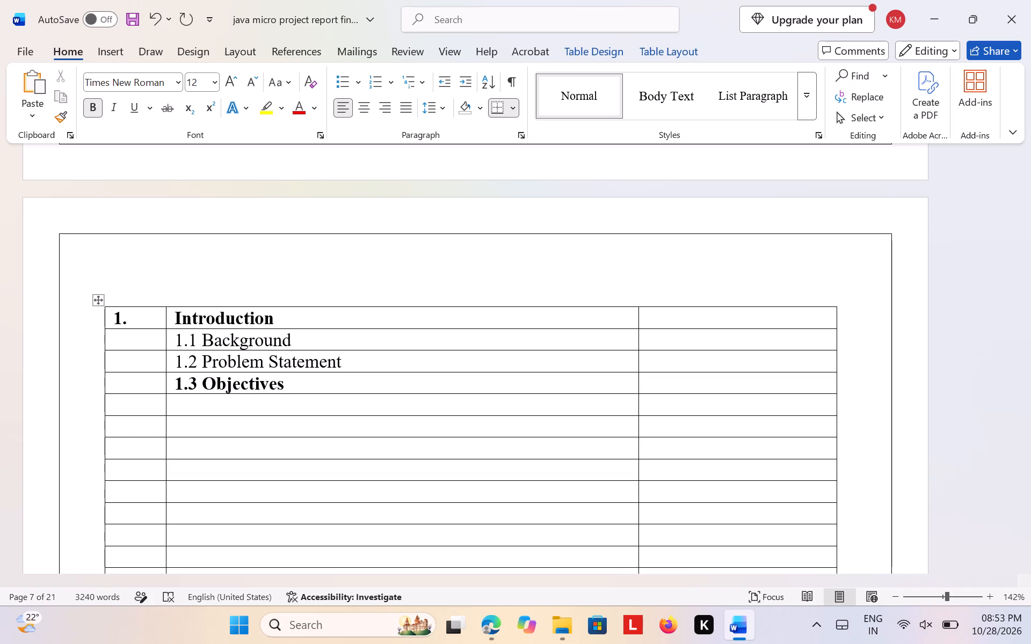
Enter "1.4 Scope of MicroProject" in the middle cell of the table's fifth row, with a capital S in Scope.
key("Down")
type("1.4")
key("space")
type("scope")
key("space")
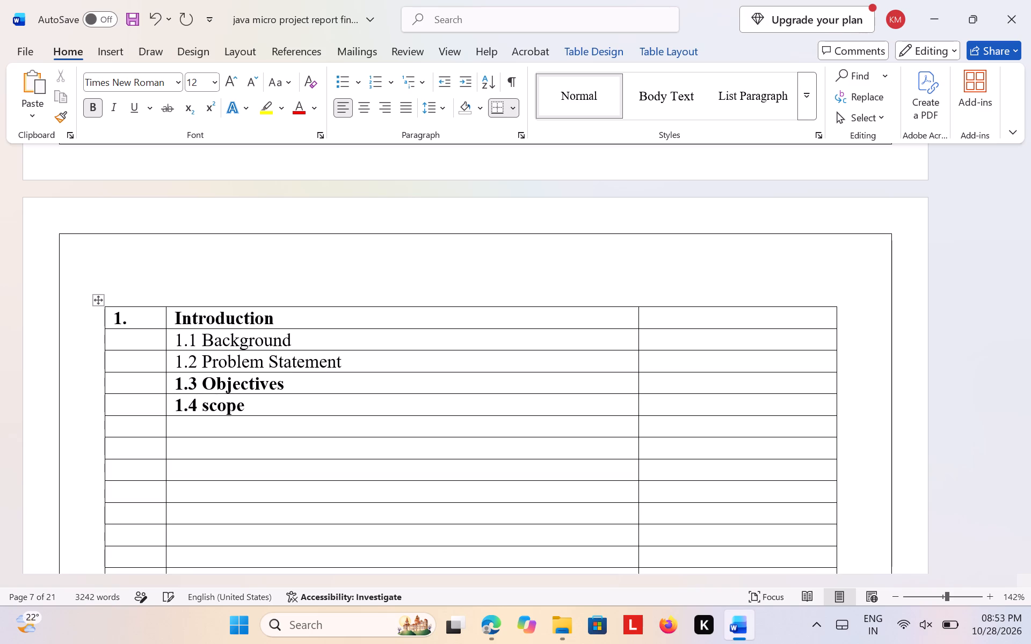
key("BackSpace")
key("BackSpace")
key("BackSpace")
key("BackSpace")
key("BackSpace")
key("BackSpace")
type("Scope")
key("space")
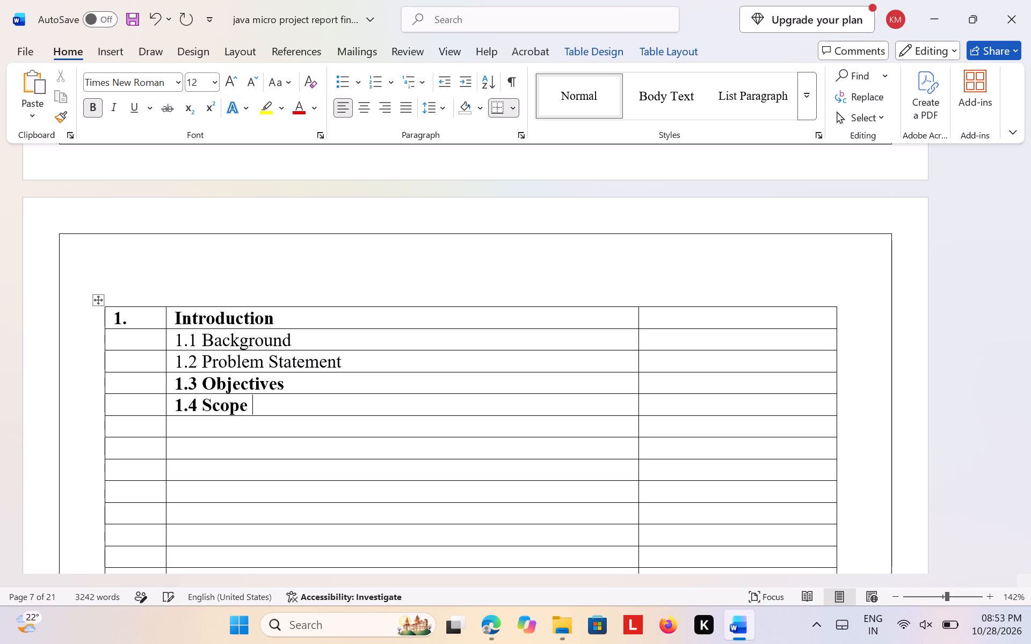
type("of m")
key("BackSpace")
type("MicroProject")
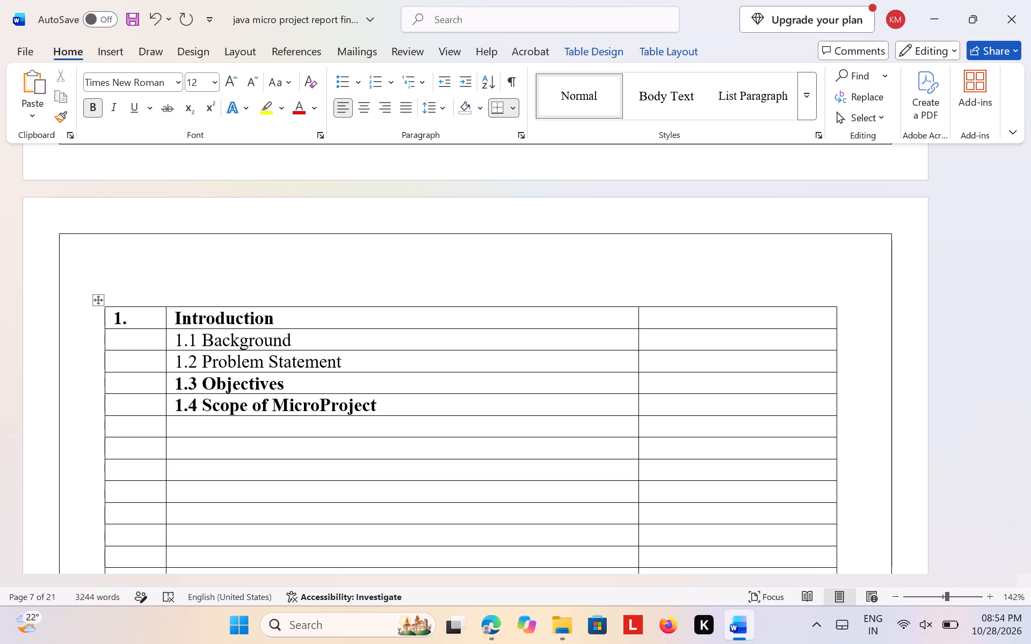
Fill the sixth row with the number "2." in the first column and the bold heading "System Design and Methodology" beside it.
key("Down")
key("Left")
type("2.")
key("Right")
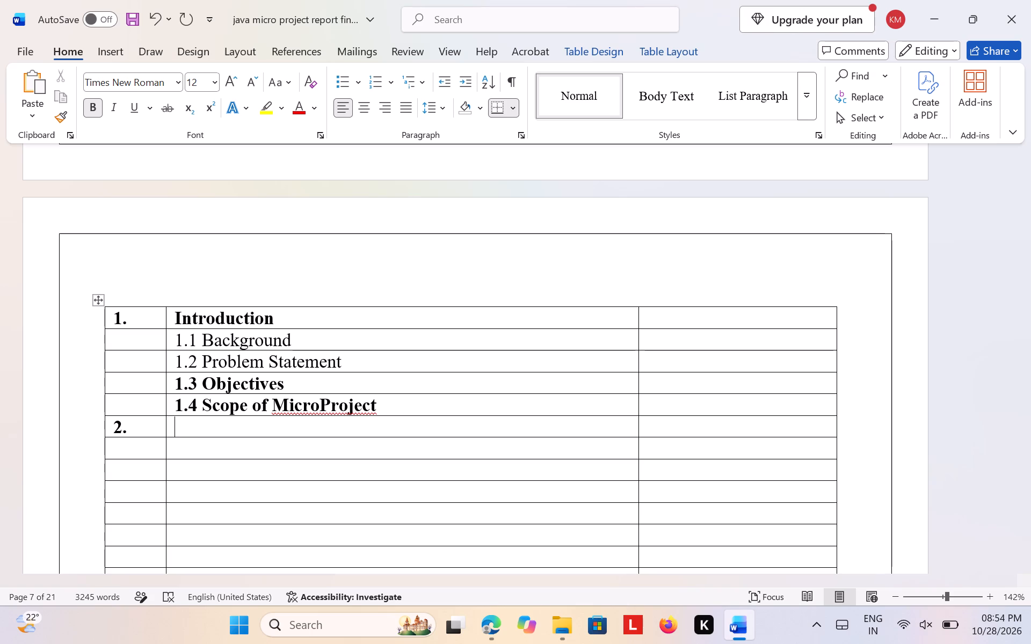
type("Sys")
type("tem")
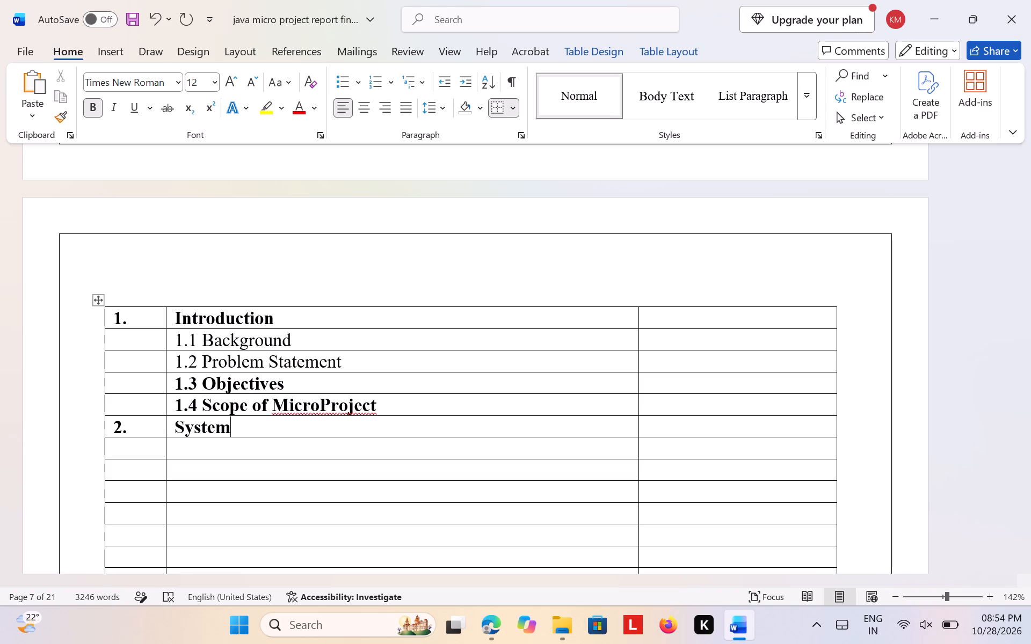
key("space")
type("Design")
key("space")
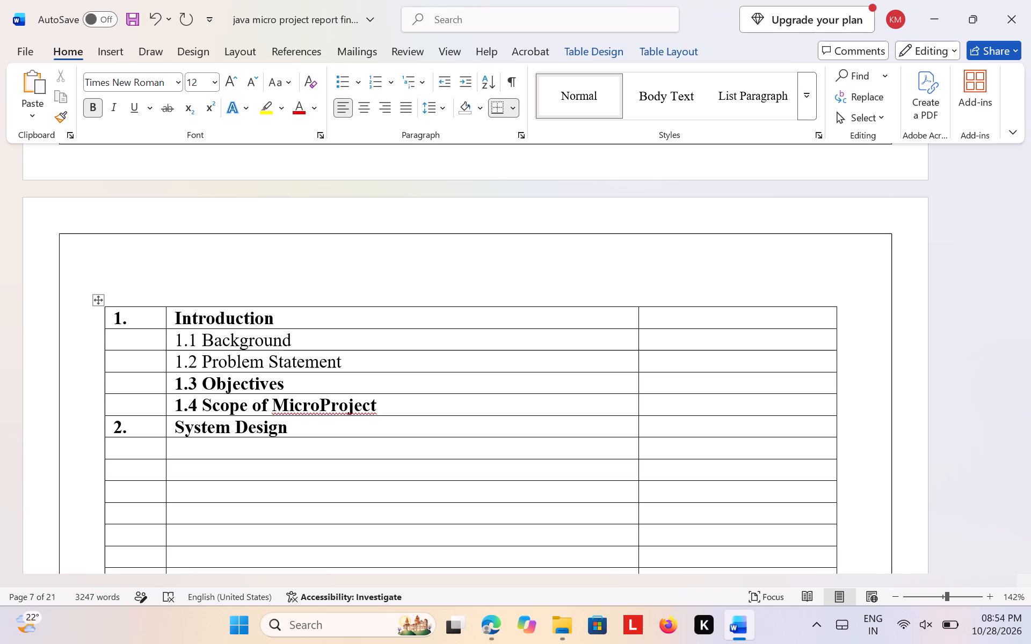
type("and")
key("space")
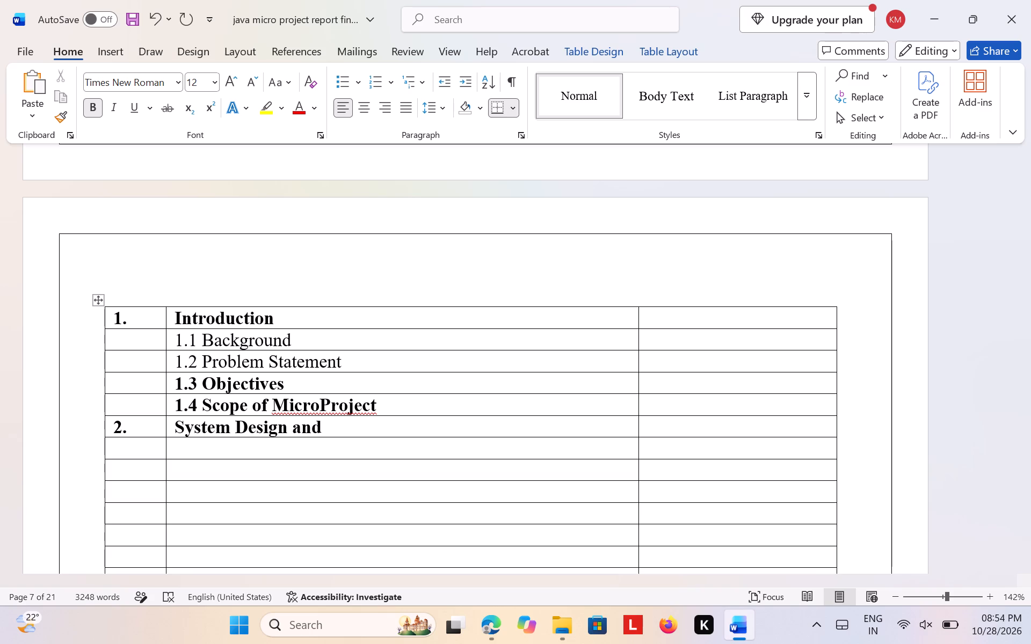
type("Met")
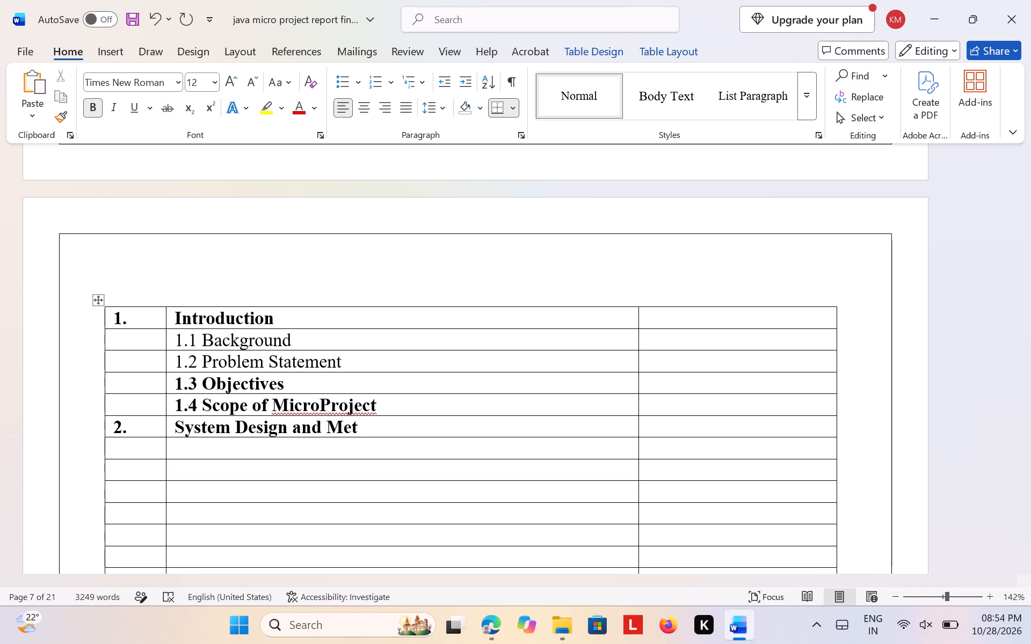
type("ho")
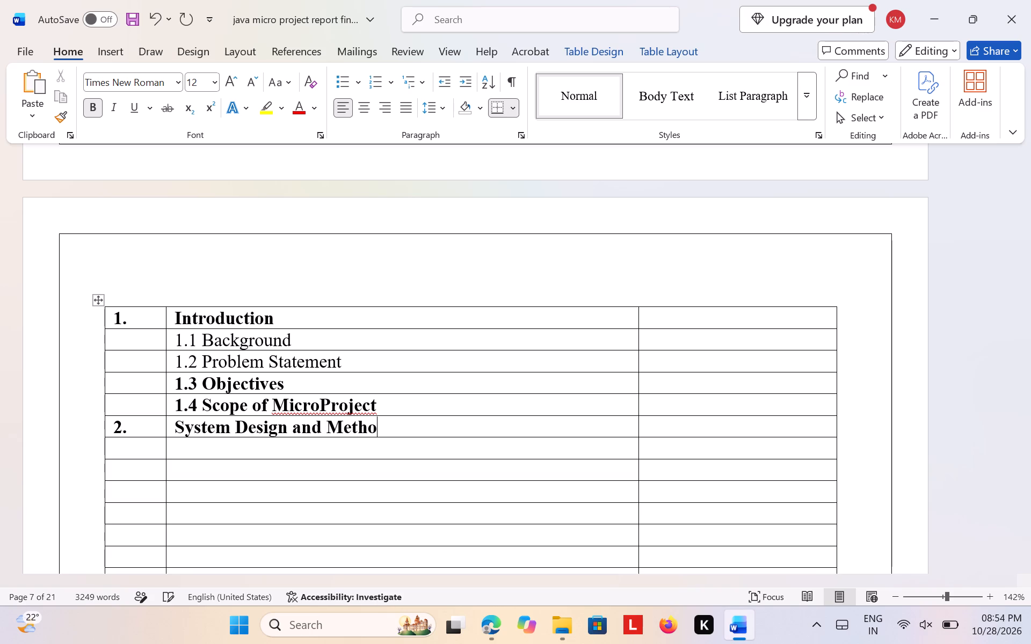
type("di")
key("BackSpace")
type("olo")
type("gy")
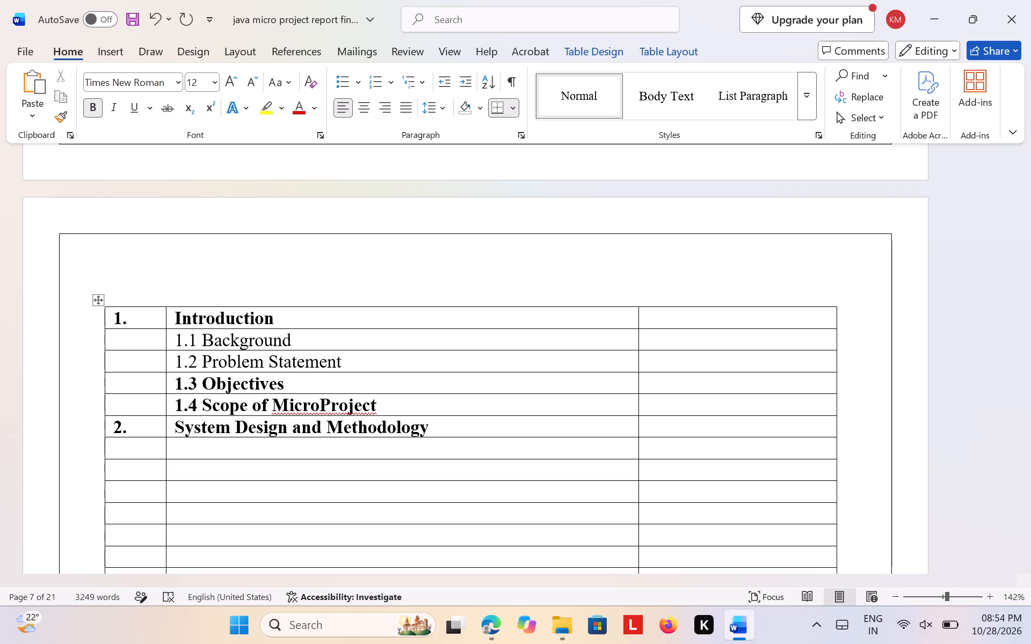
Enter "2.1 Proposed Approach" in the middle cell of the table's seventh row, below "System Design and Methodology".
key("Down")
type("2.1")
key("space")
type("Propos")
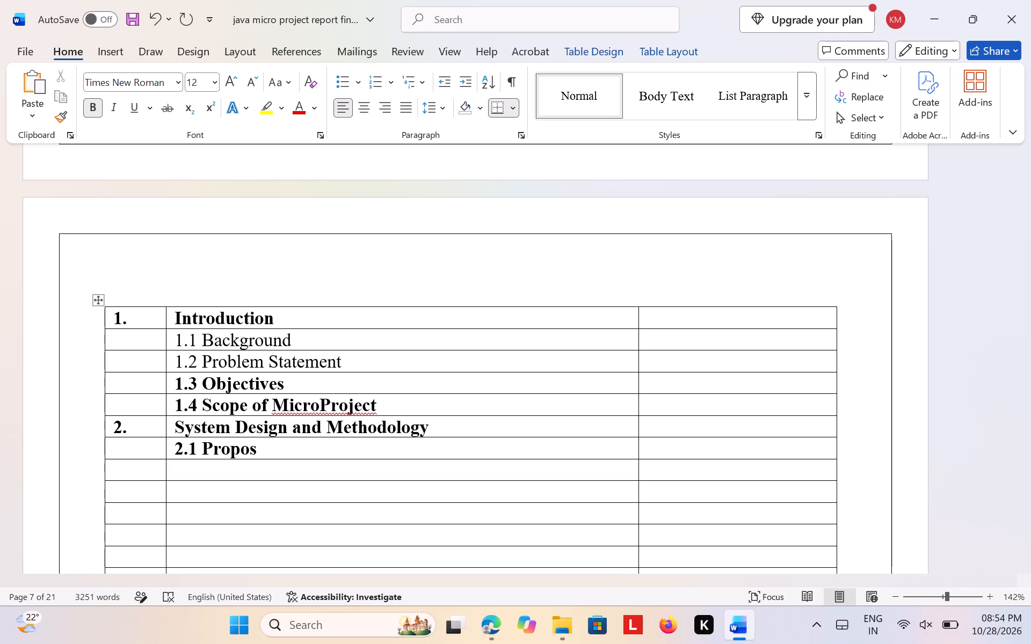
type("ed methodology")
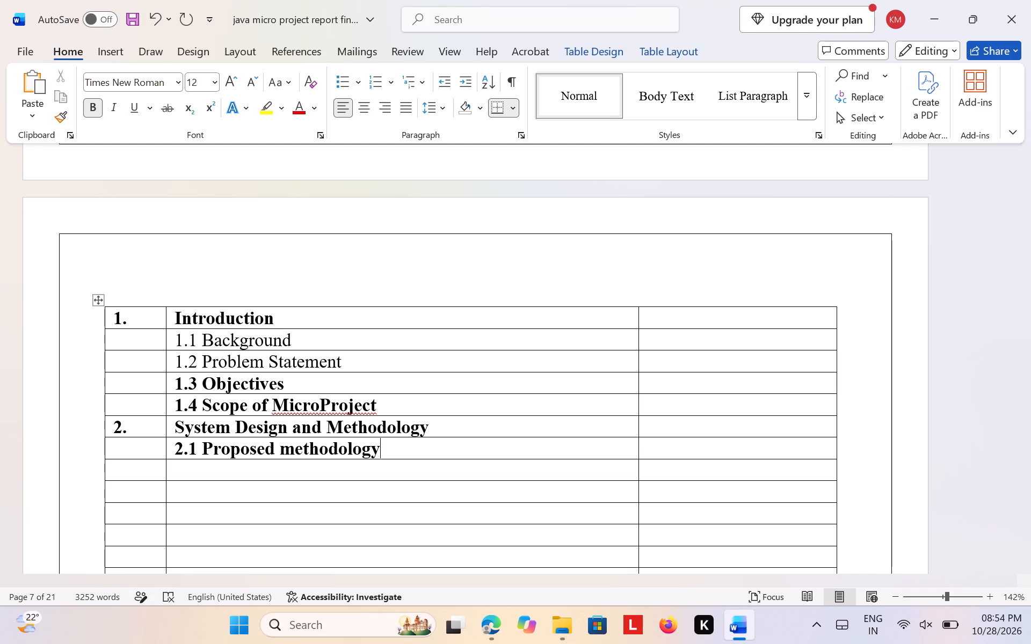
key("BackSpace")
key("BackSpace")
key("BackSpace")
key("BackSpace")
key("BackSpace")
key("BackSpace")
key("BackSpace")
key("BackSpace")
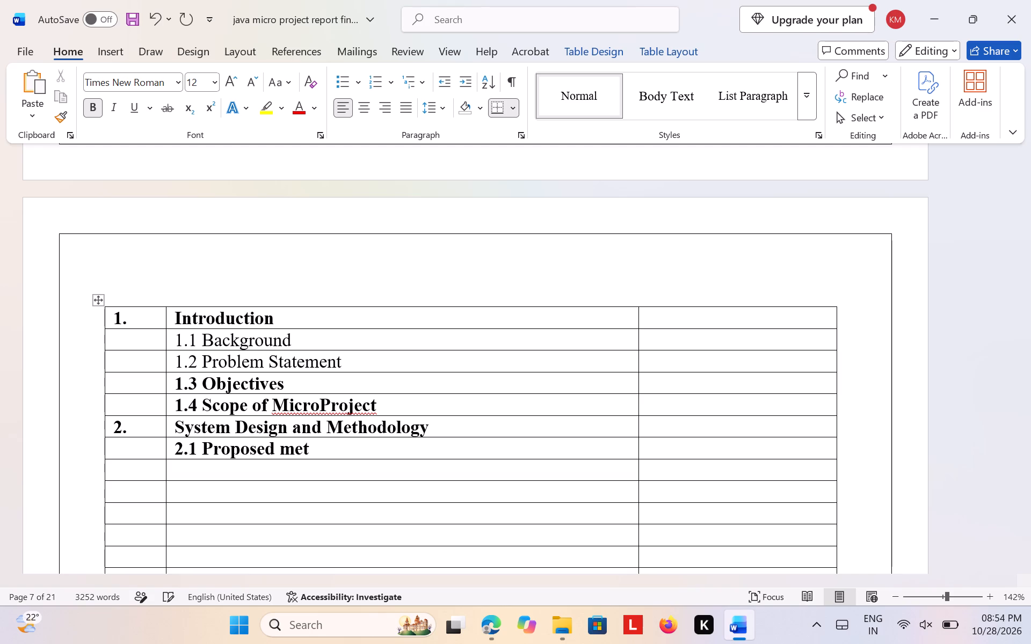
key("BackSpace")
key("BackSpace")
key("BackSpace")
type("Appo")
key("BackSpace")
type("roacg")
key("BackSpace")
type("h")
key("space")
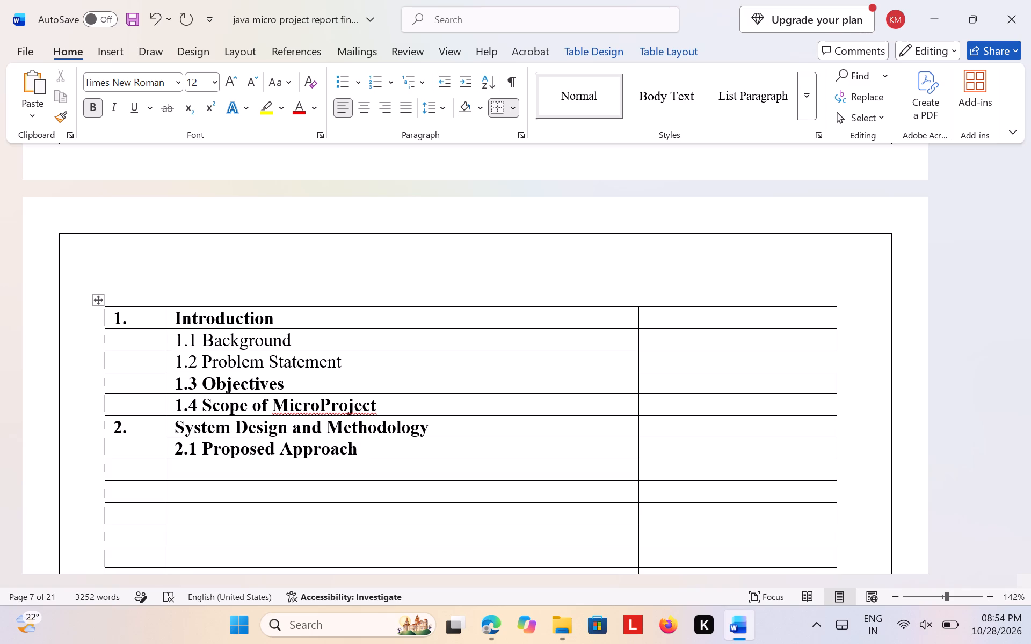
Enter "2.2 System Architecture" in the middle cell of the table's eighth row.
key("Down")
type("2.2")
key("space")
type("Sysy")
key("BackSpace")
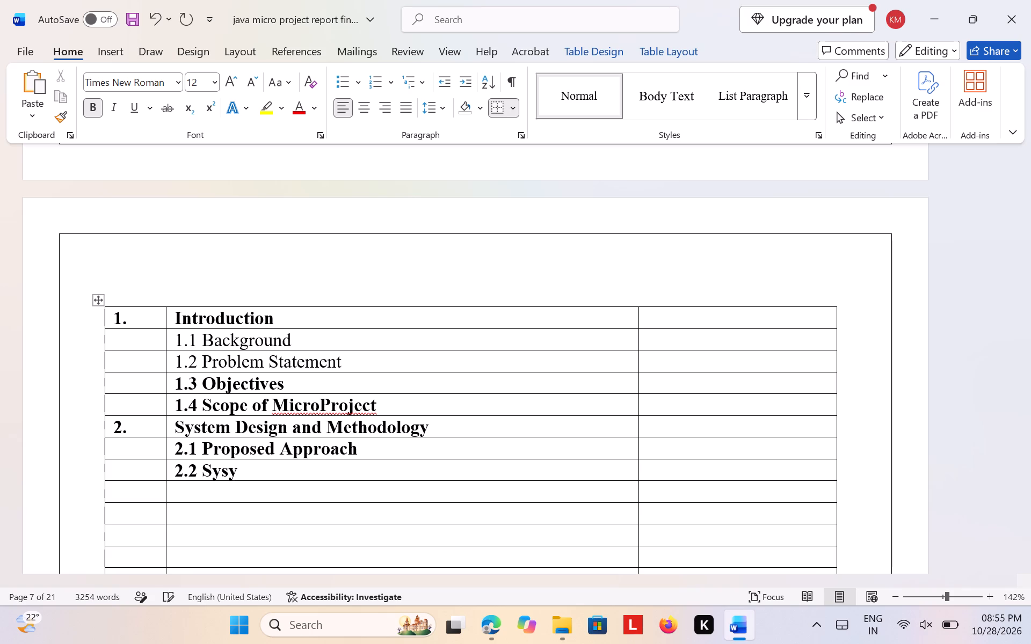
type("tem")
key("space")
key("shift+a")
key("r")
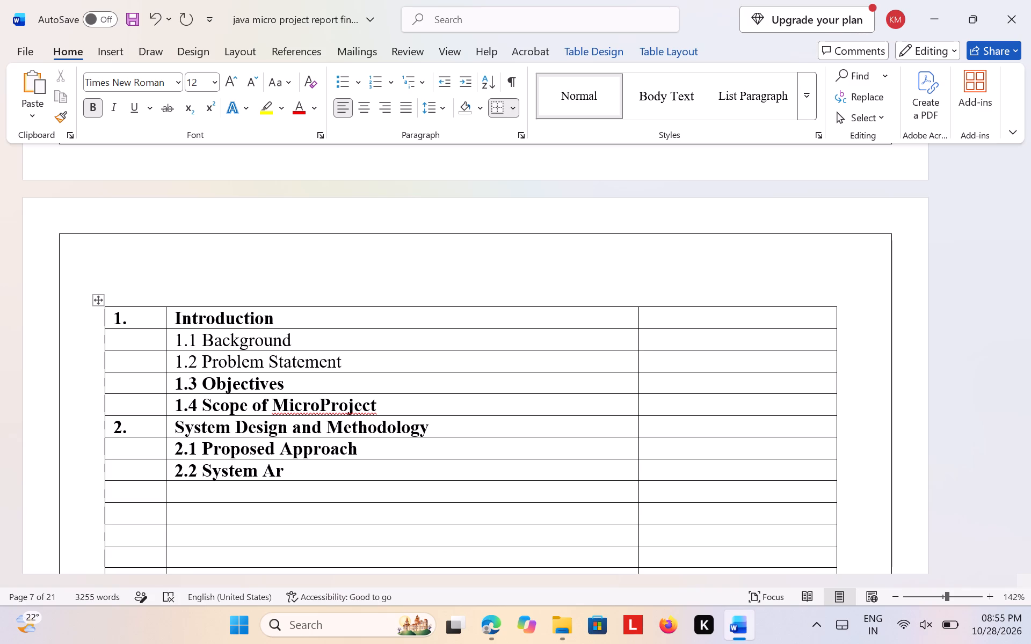
type("ch")
key("i")
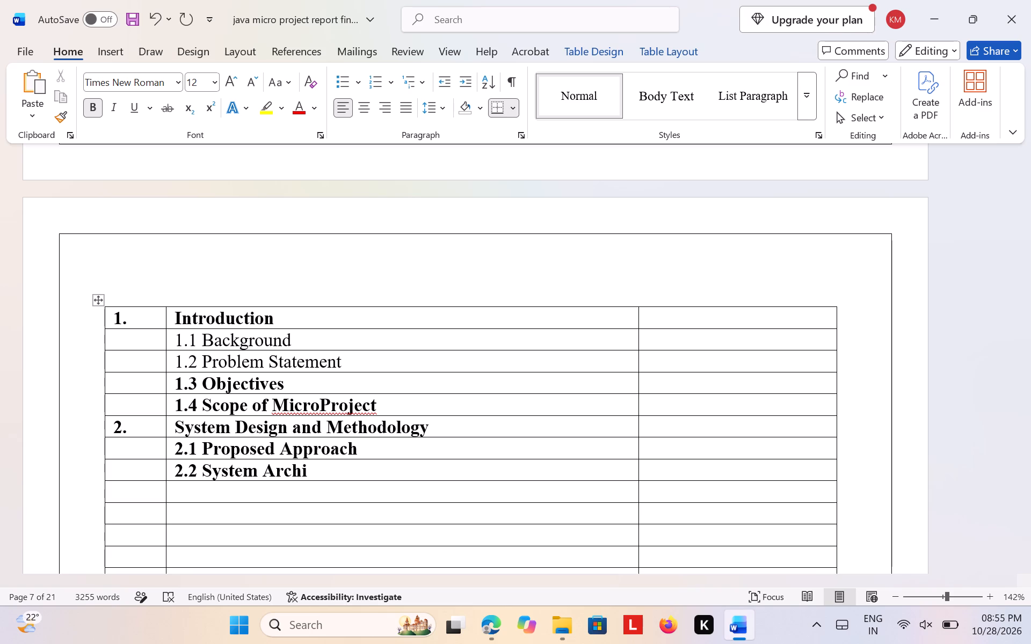
type("tec")
type("ture")
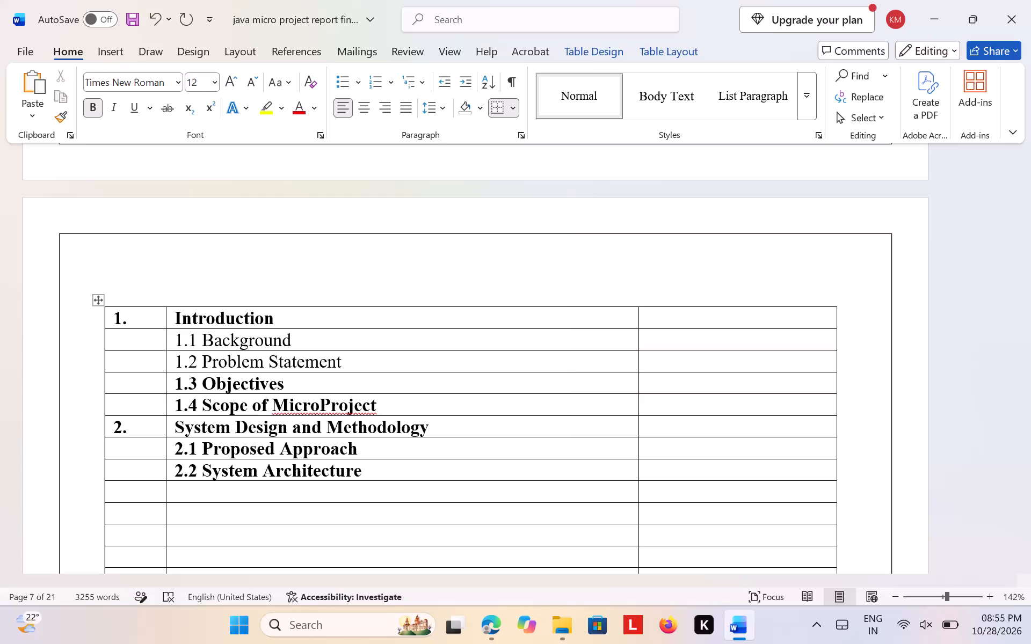
Enter "2.3 Modules / Components" in the middle cell of the table's ninth row.
key("Down")
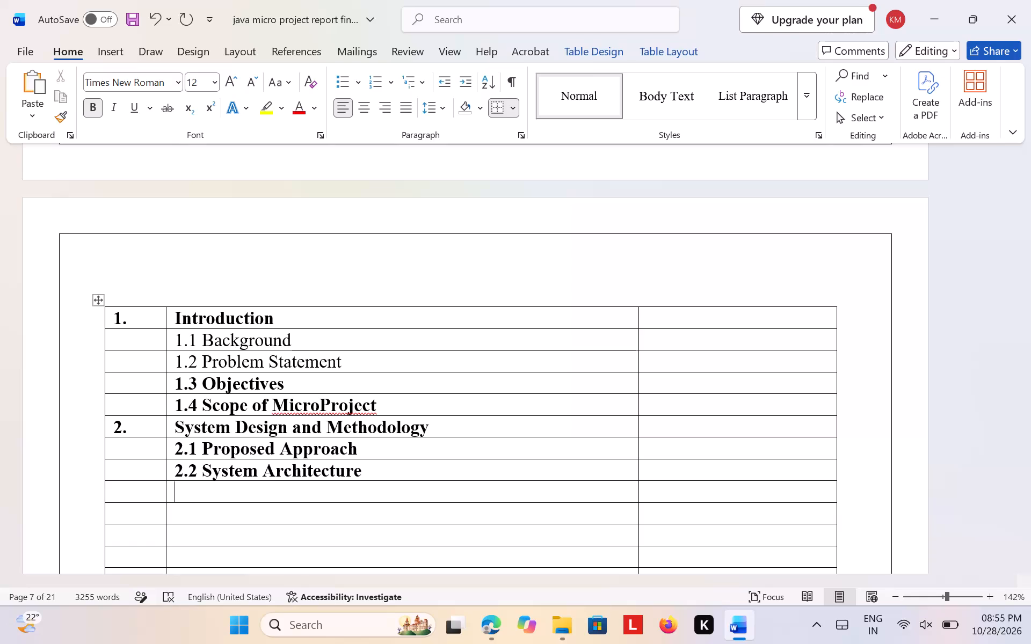
type("2.3")
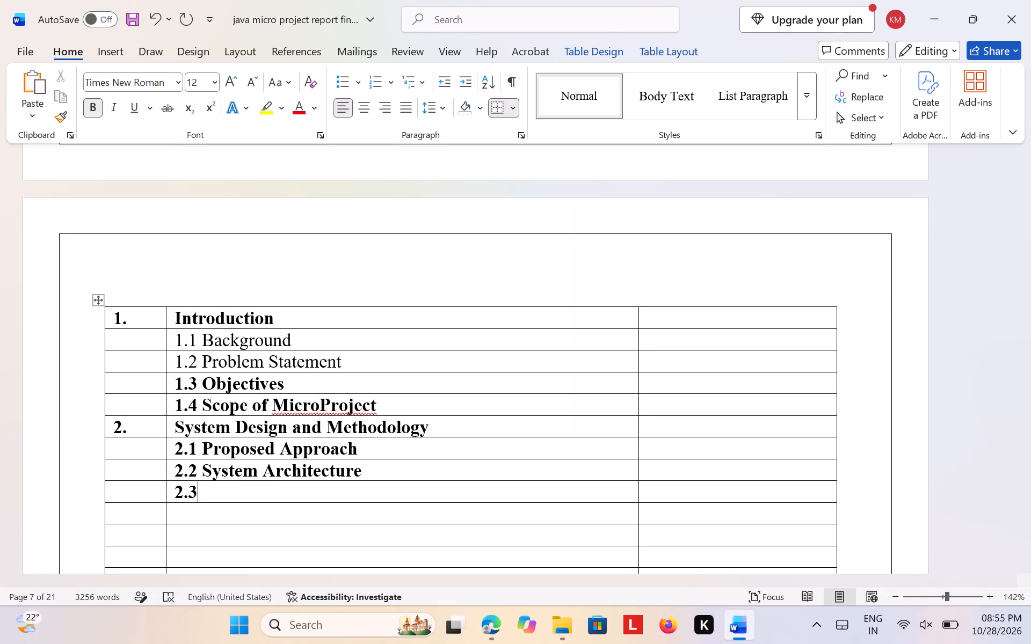
key("space")
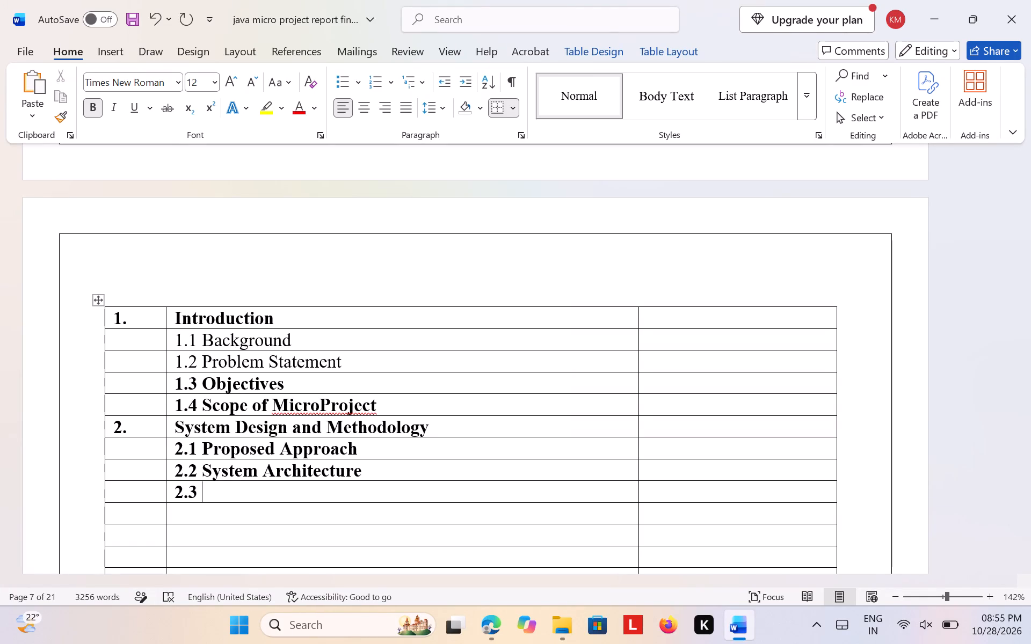
type("Modu")
type("les")
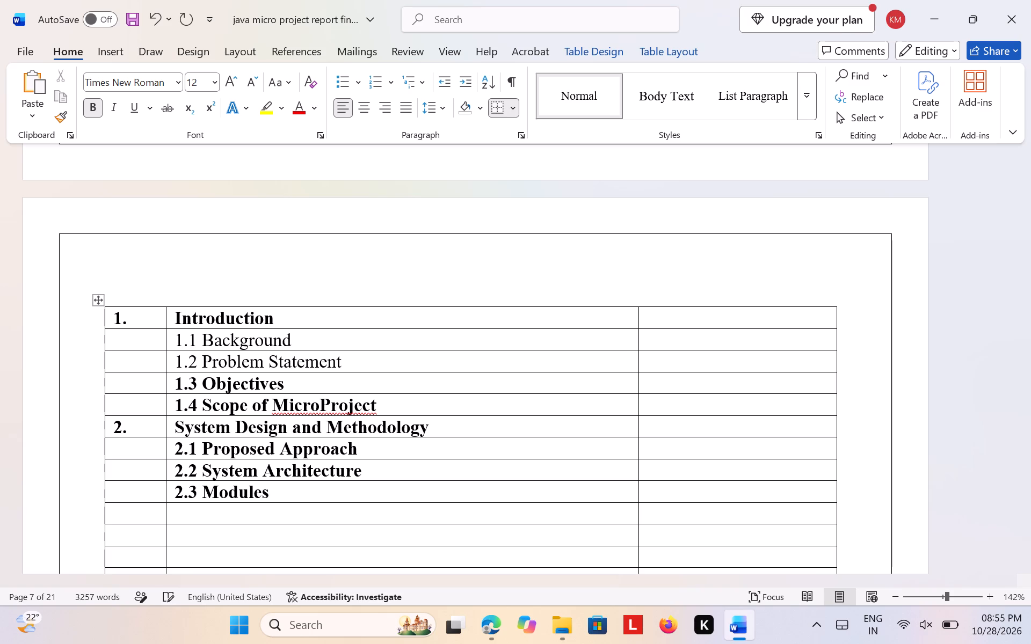
key("space")
type("/")
key("space")
type("Co")
type("mponents")
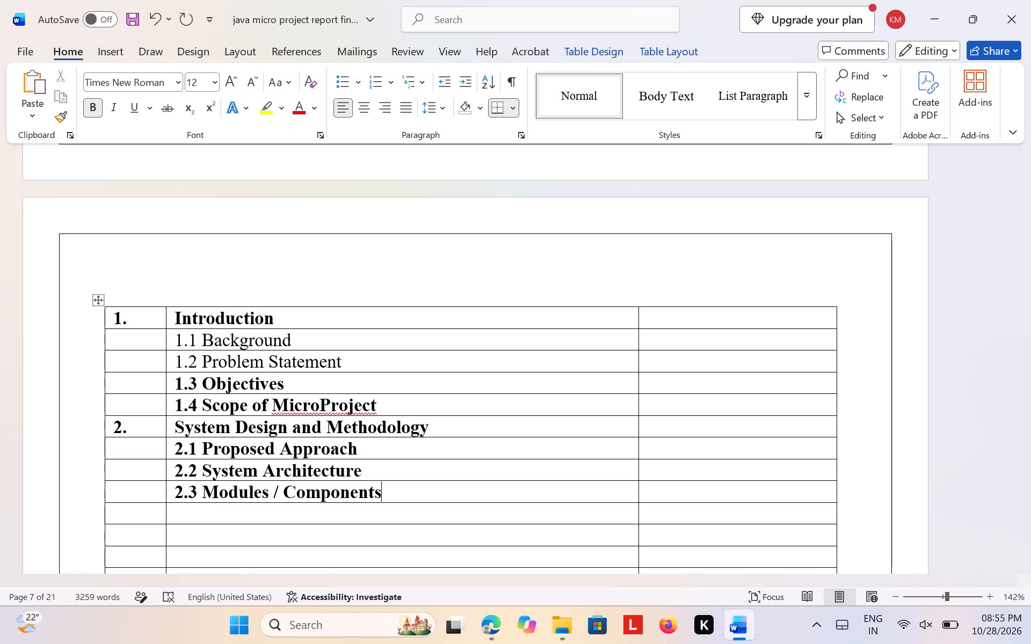
Enter "2.4 Algorithm or Working Procedure" in the middle cell of the table's tenth row.
key("Down")
type("2.4")
key("space")
type("Algorithm")
type("bor")
key("space")
key("BackSpace")
key("BackSpace")
key("BackSpace")
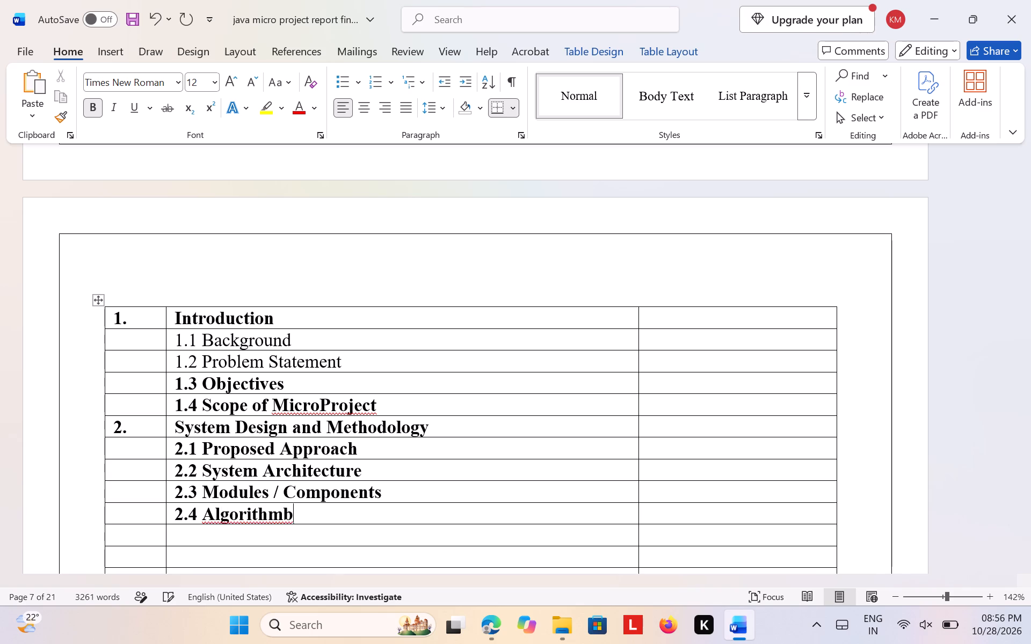
key("BackSpace")
key("space")
type("or")
key("space")
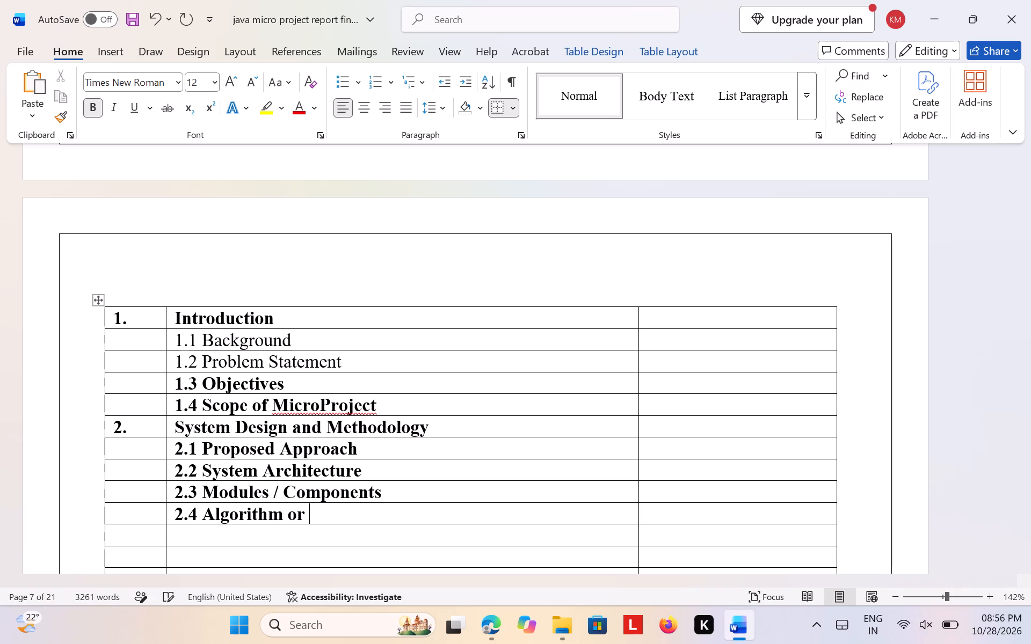
type("Working")
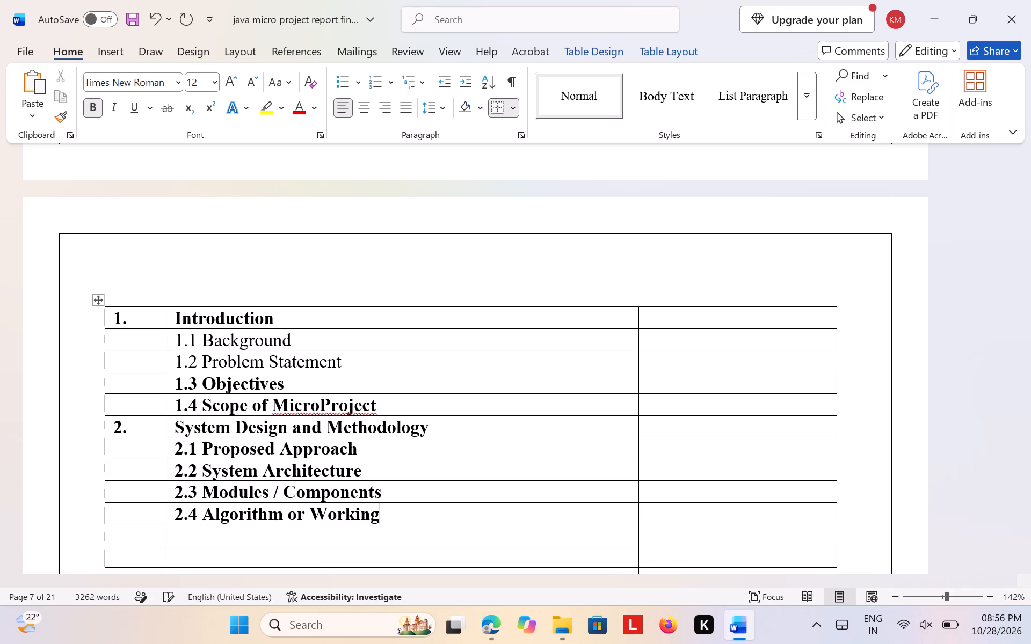
key("space")
type("Pro")
key("c")
type("edure")
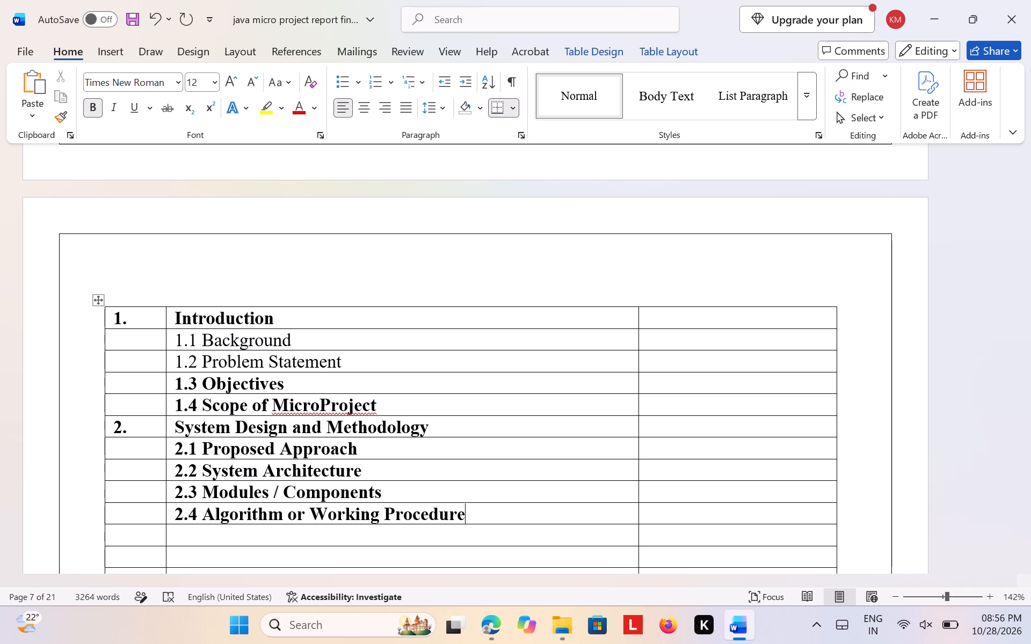
Fill the eleventh row with the number "3." in the first column and the bold heading "Implementation" beside it.
key("Down")
key("Left")
type("3.")
key("Right")
type("Implementation")
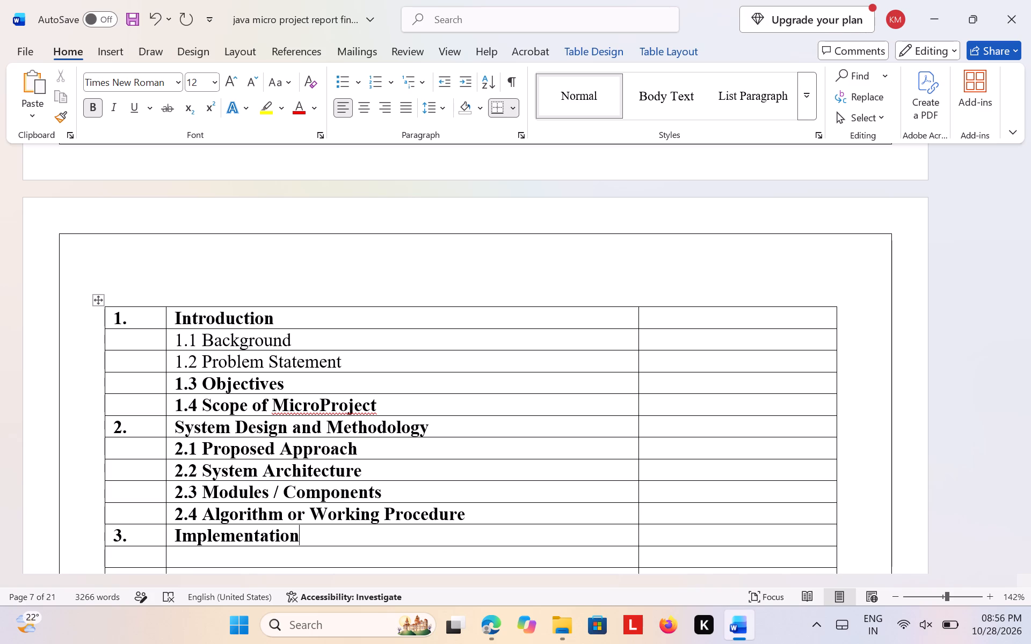
Enter "3.1 Software and Hardware Requirements" in the middle cell of the table's twelfth row.
key("Down")
key("3")
type(".1")
key("space")
type("Soft")
type("ware")
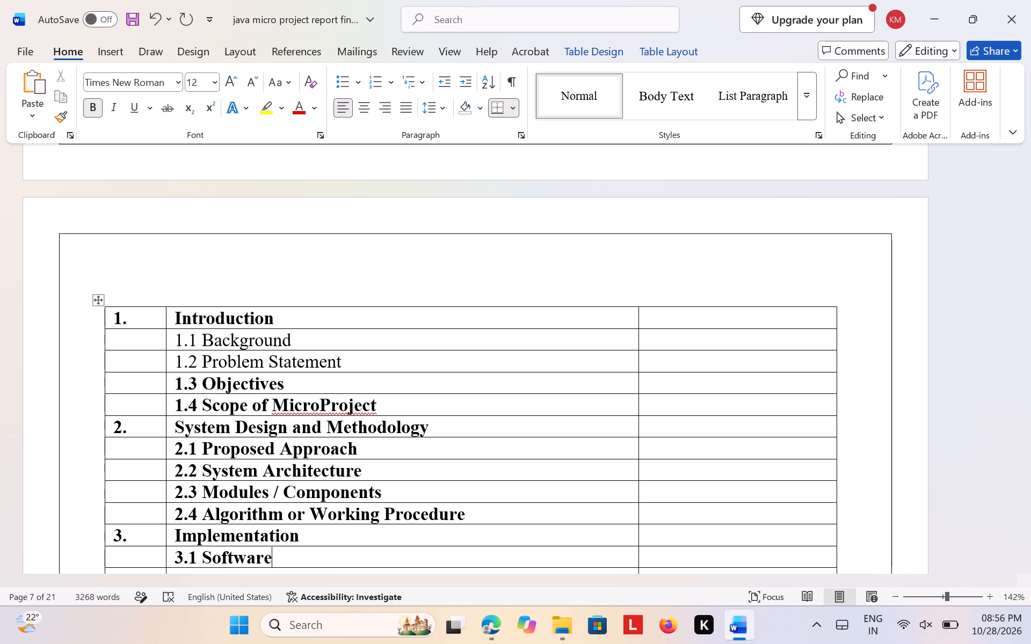
key("BackSpace")
type("e and")
key("space")
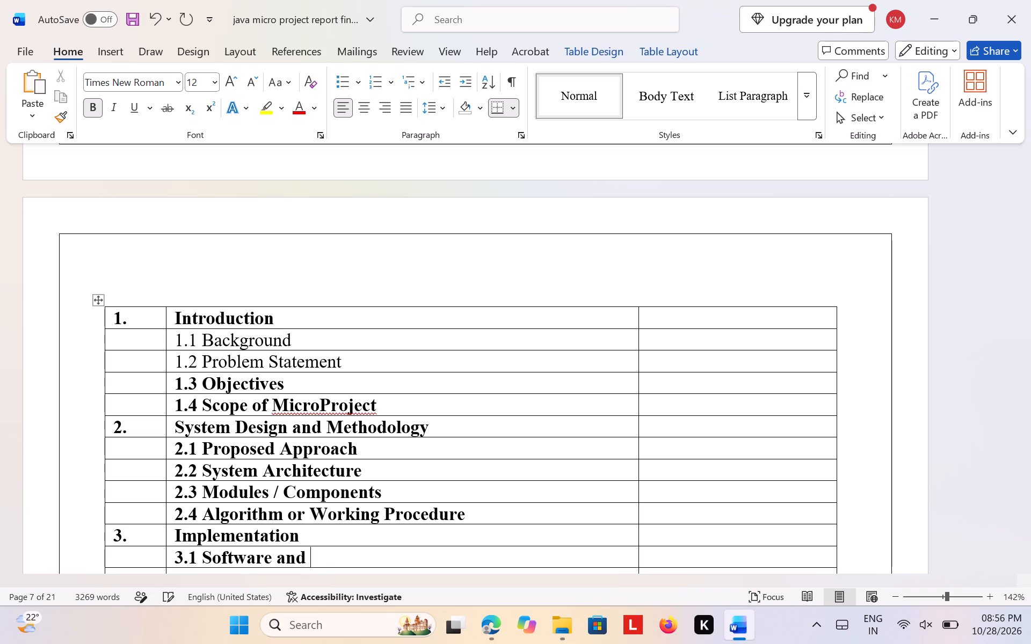
type("Hard")
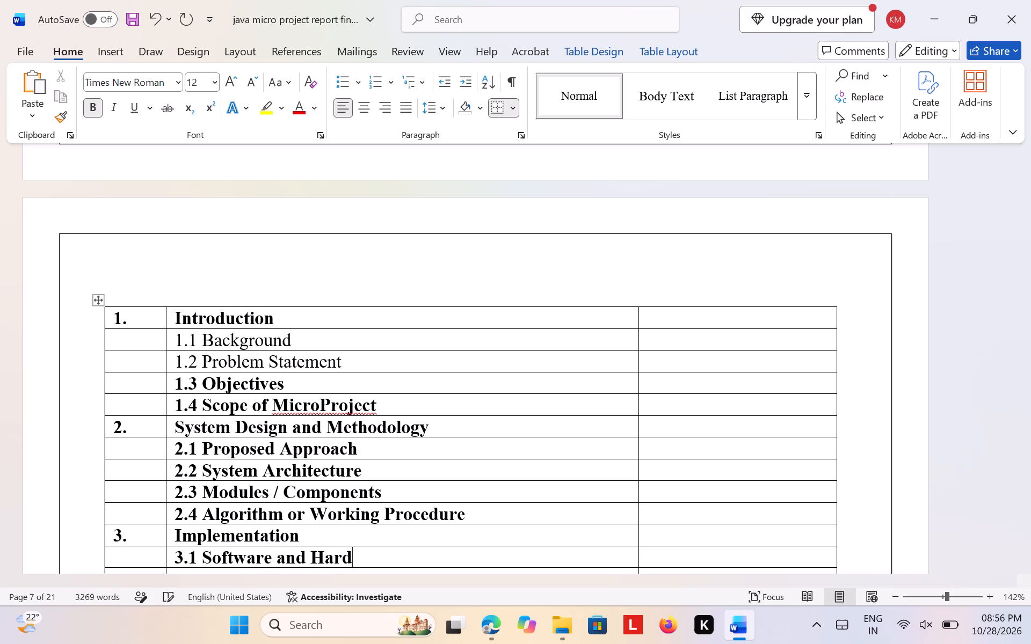
type("ware Requirements")
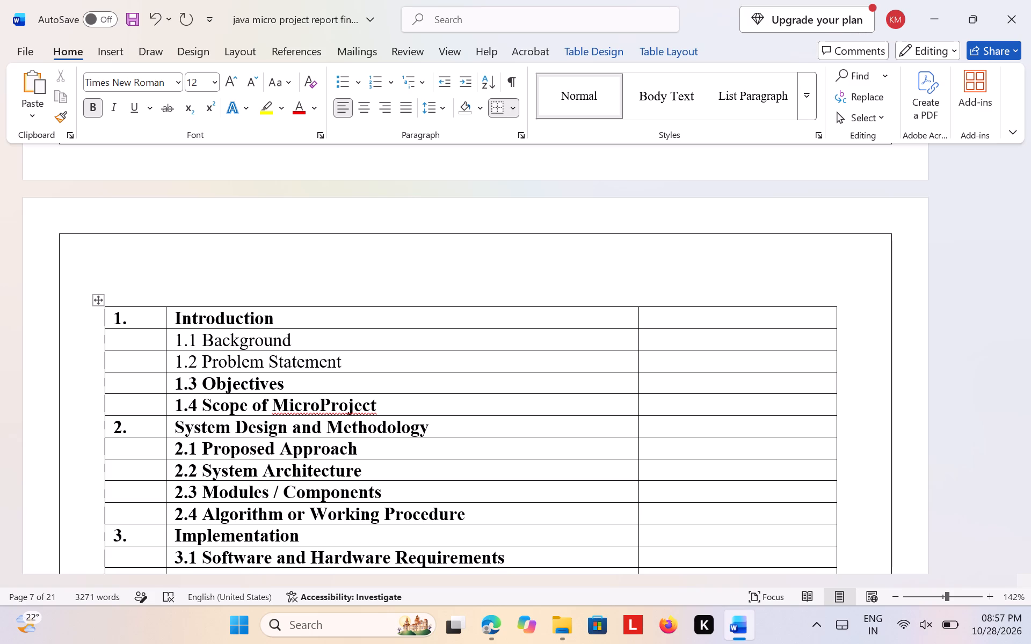
key("shift+Return")
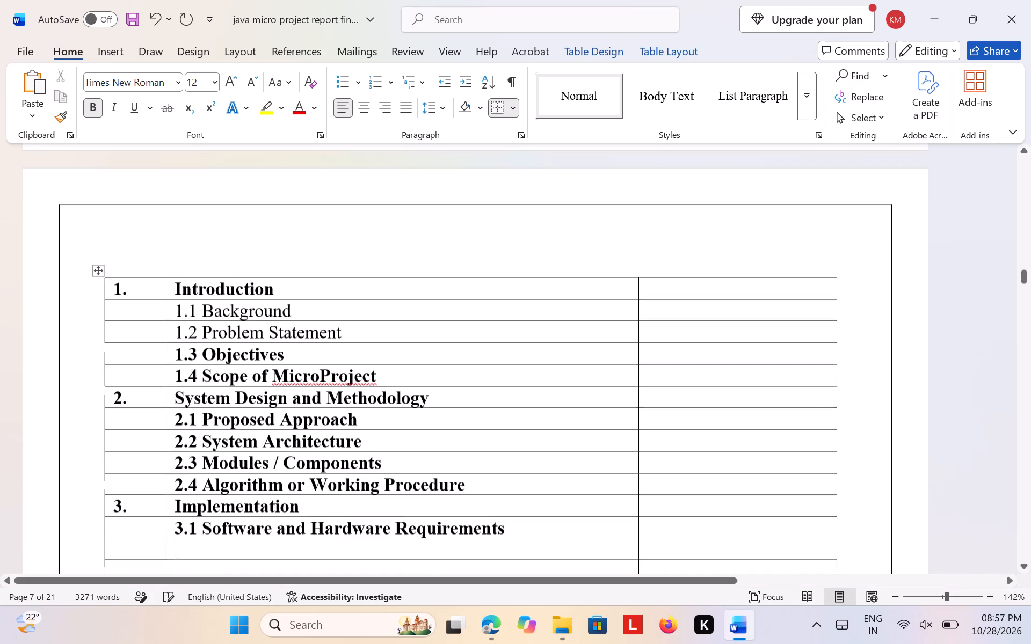
key("BackSpace")
Enter "3.2 Tools and Technologies Used" in the middle cell of the table's thirteenth row.
key("Down")
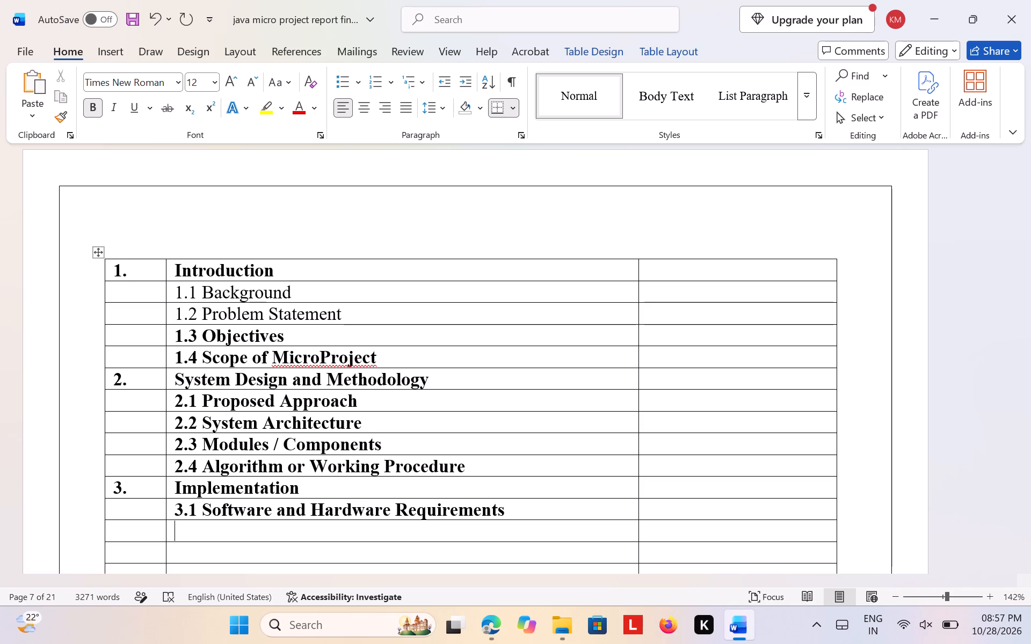
type("3.2")
key("space")
type("Tools")
key("space")
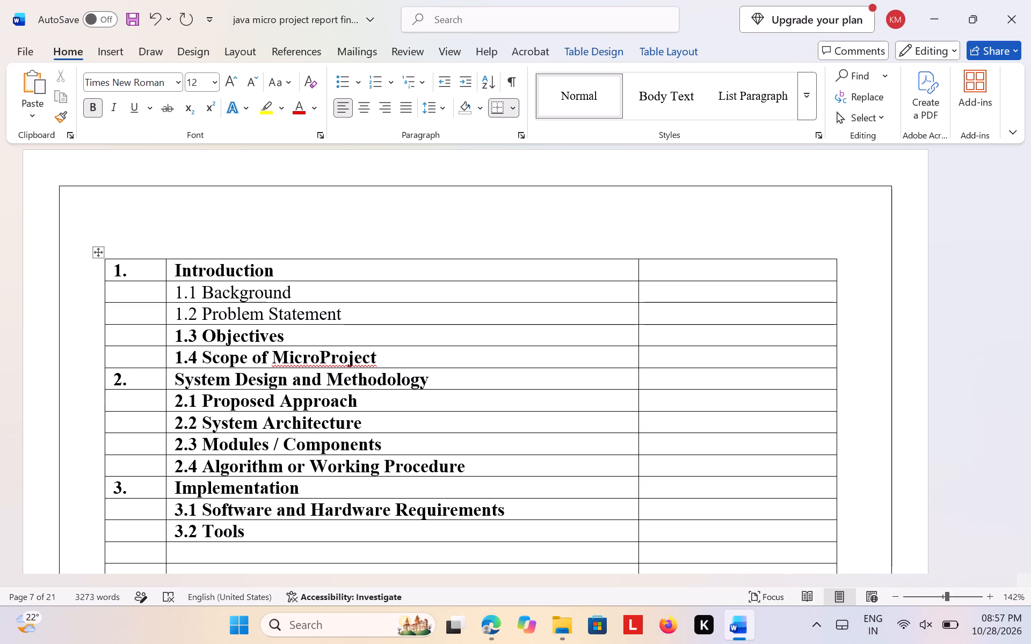
type("and")
key("space")
type("Tech")
type("nolo")
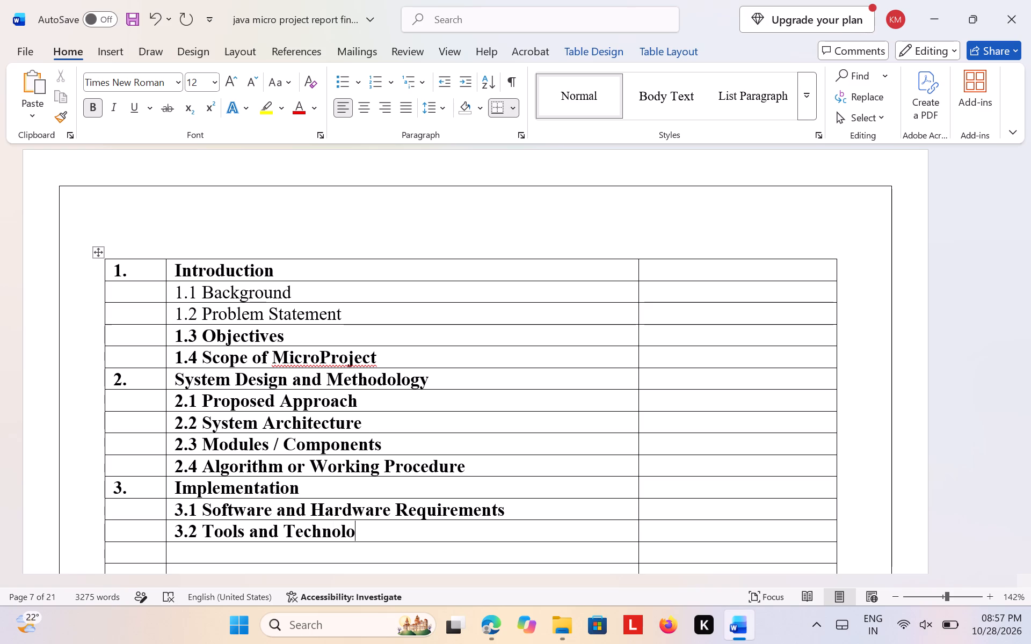
type("gies")
key("space")
type("Ue")
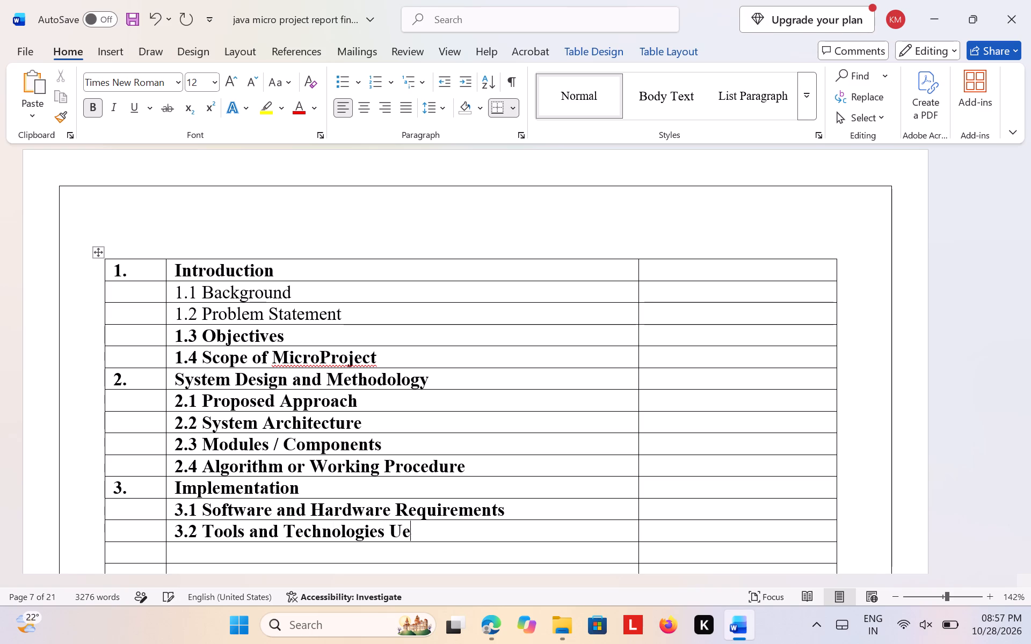
key("BackSpace")
type("sed")
key("space")
Enter the subheading number "3.3" in the middle cell of the table's fourteenth row.
key("Down")
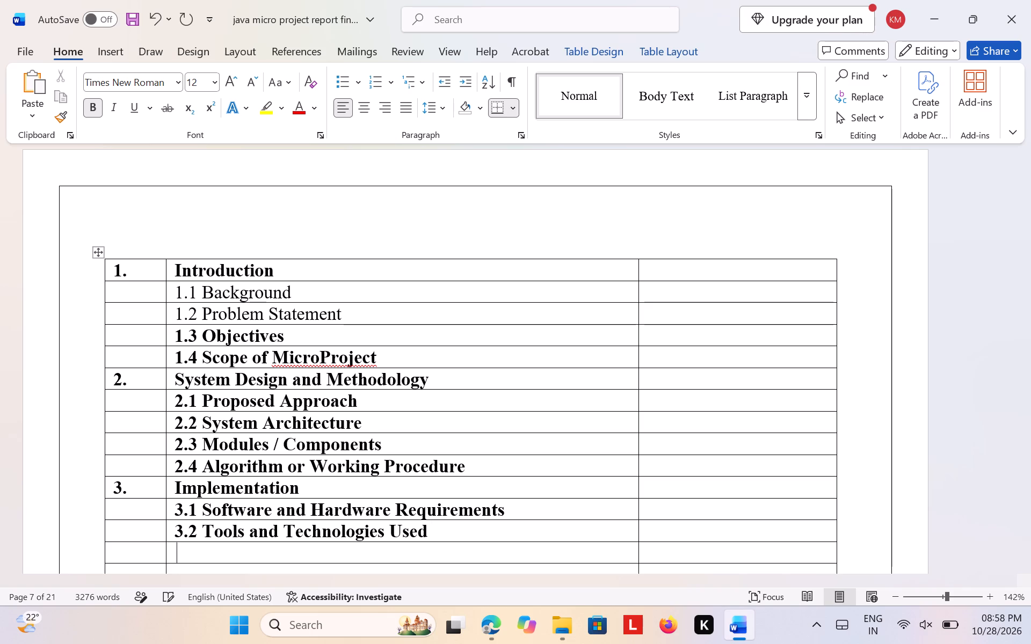
type("3.3")
key("space")
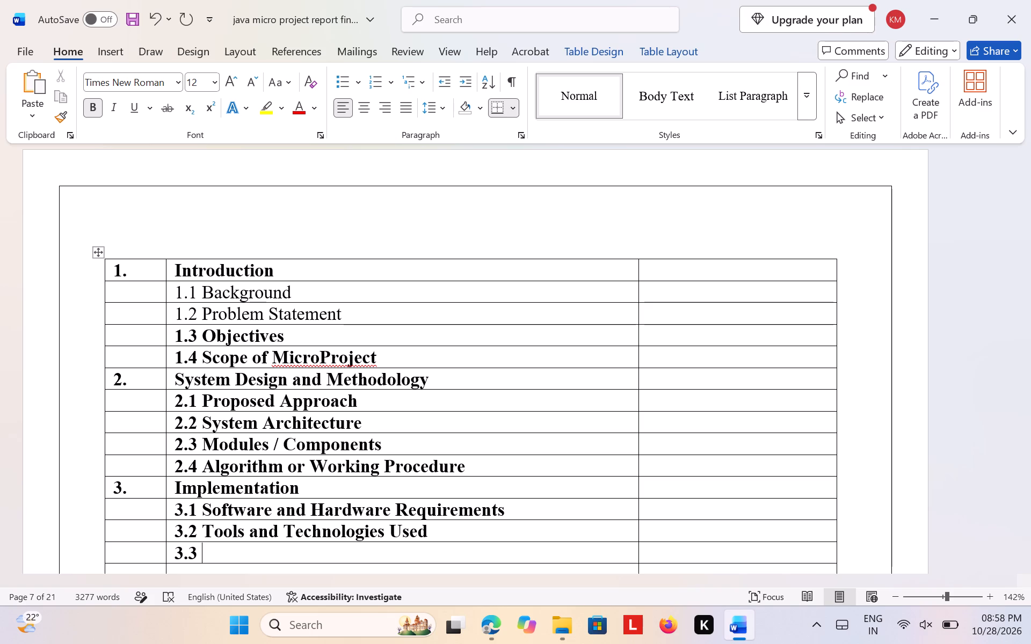
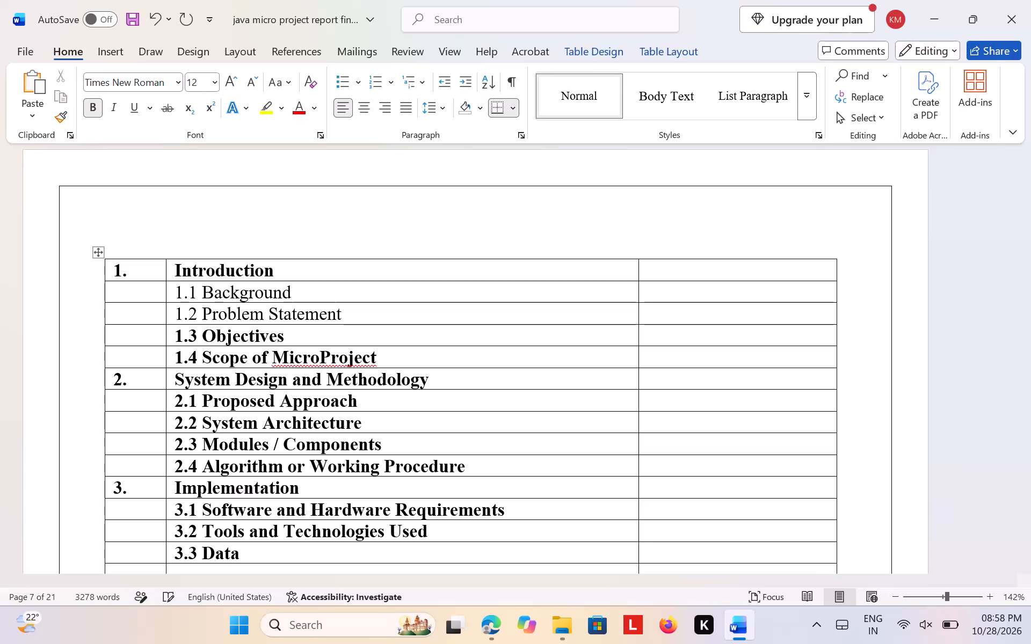
Complete the 3.3 subheading in the table's fourteenth row so it reads "3.3 Dataset / Input data".
key("BackSpace")
type("set")
key("space")
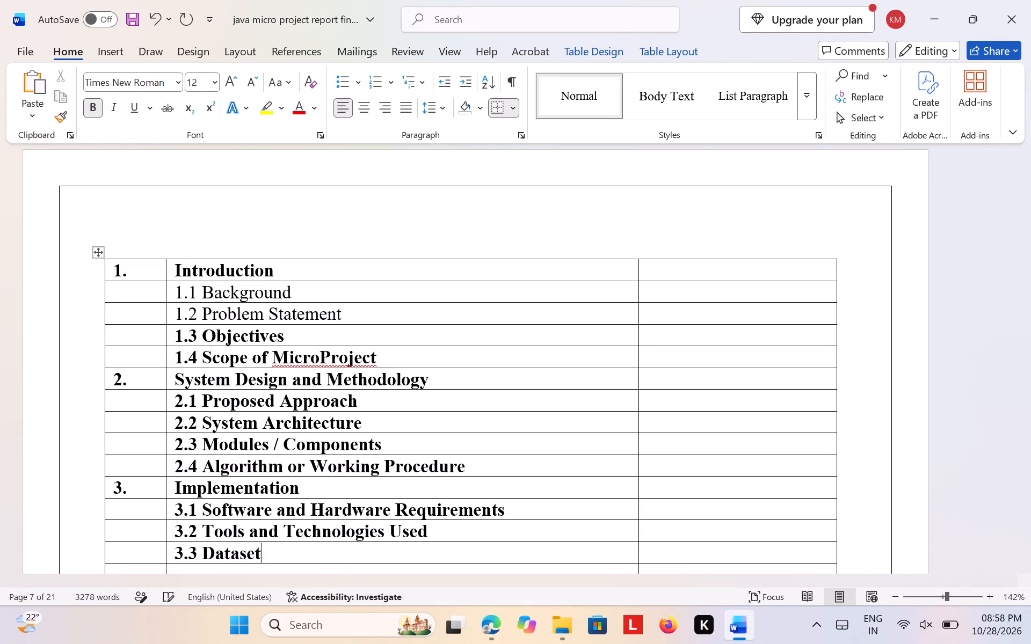
key("BackSpace")
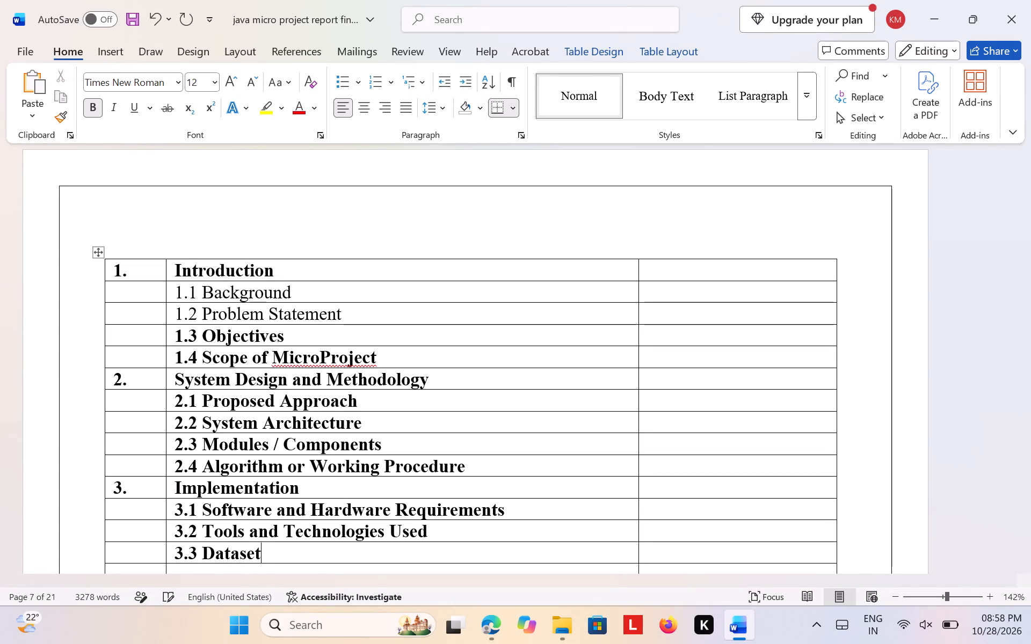
type("/")
key("space")
key("BackSpace")
key("BackSpace")
key("space")
type("/")
key("space")
type("Input")
key("space")
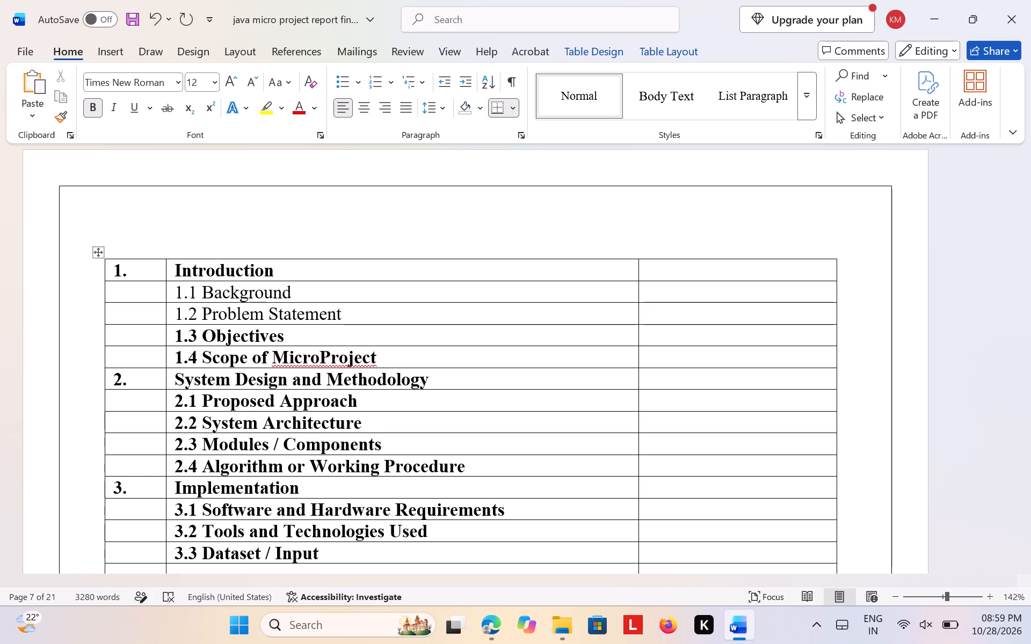
type("data")
Append "(if applicable)" directly after "Input data" in the 3.3 subheading.
key("shift+parenleft")
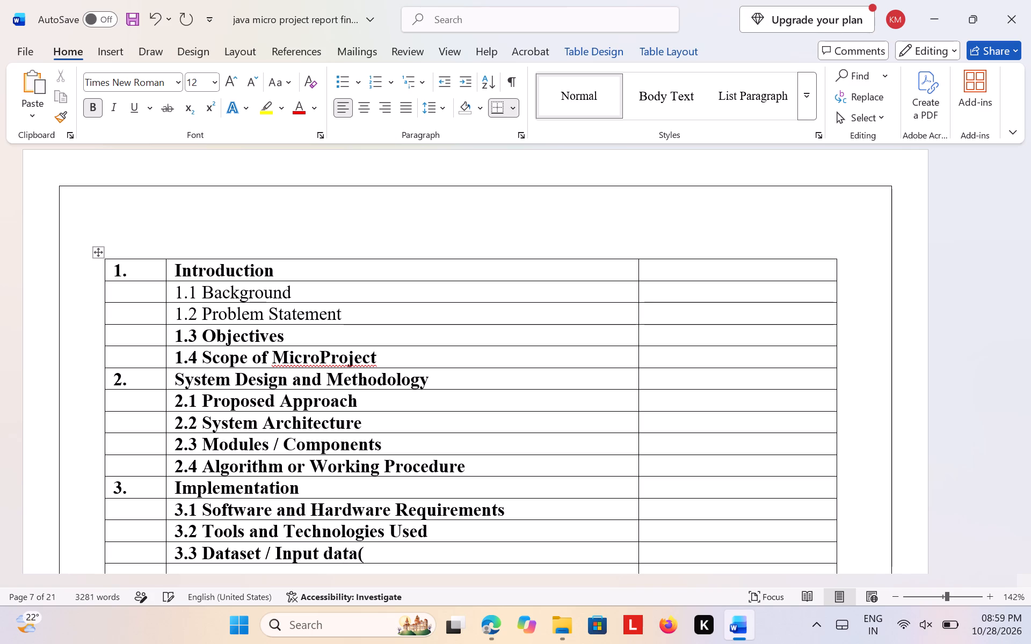
type("if")
key("space")
type("applica")
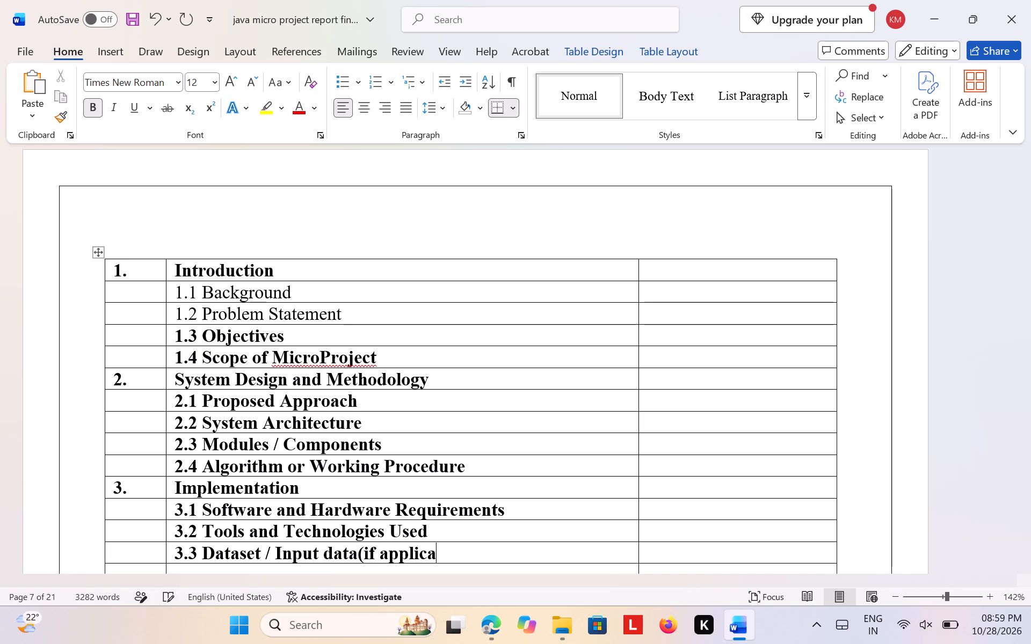
type("ble")
key("BackSpace")
key("l")
key("BackSpace")
type("e")
key("space")
key("BackSpace")
key("shift+parenright")
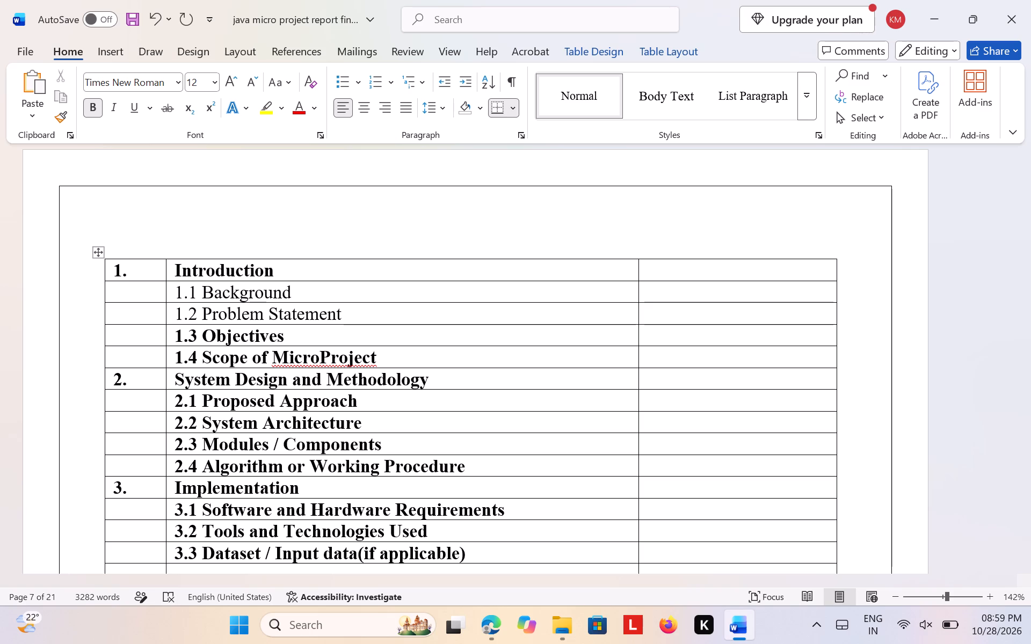
Enter "3.4 Implementation Details" in the middle cell of the table's fifteenth row.
key("Down")
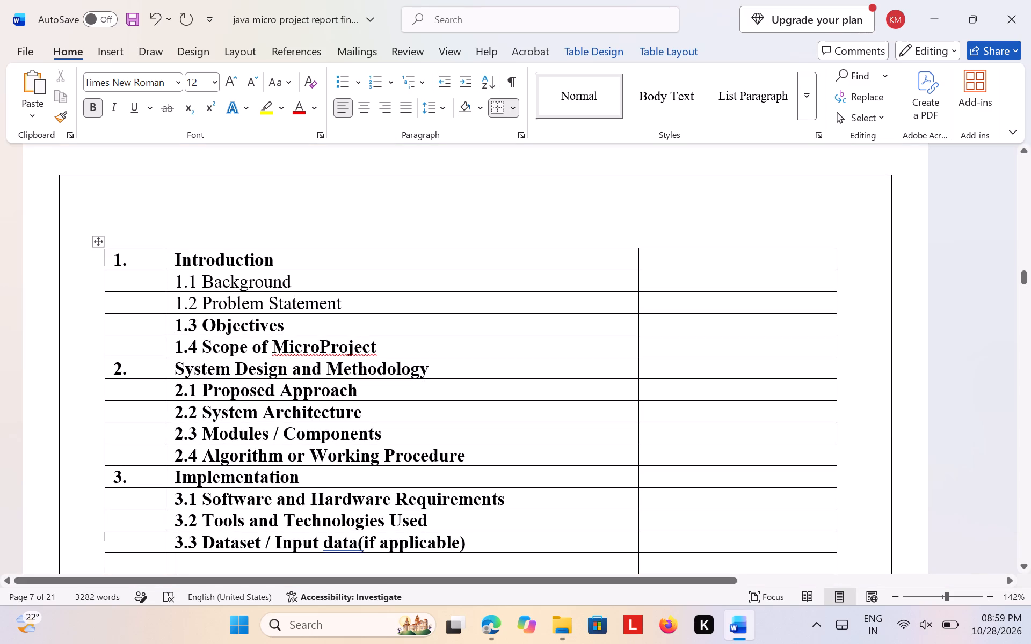
type("3.2")
key("BackSpace")
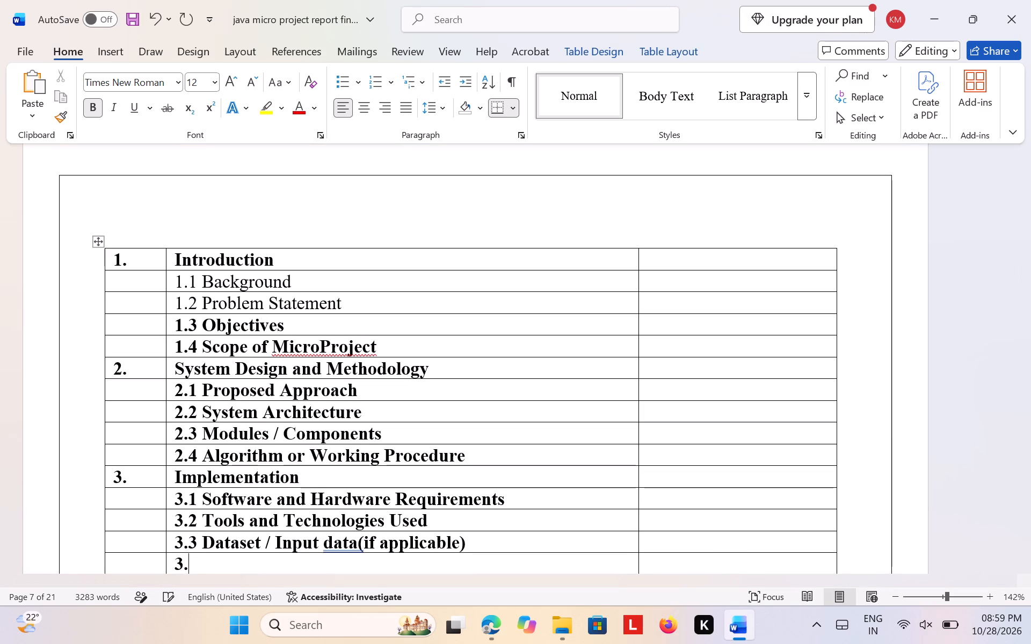
type("4")
key("space")
type("Imple")
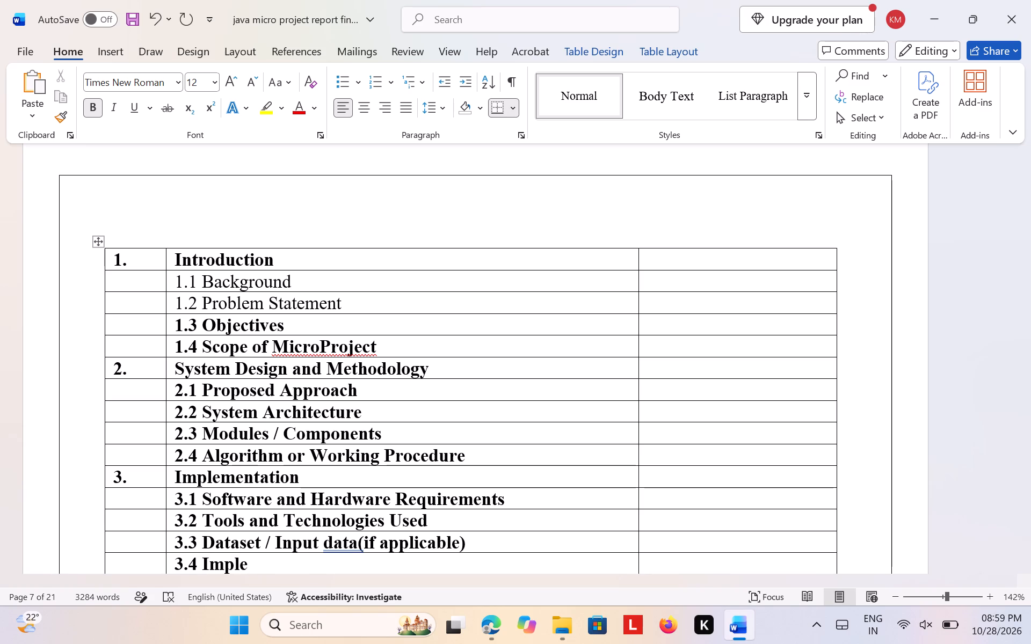
type("mentation")
key("space")
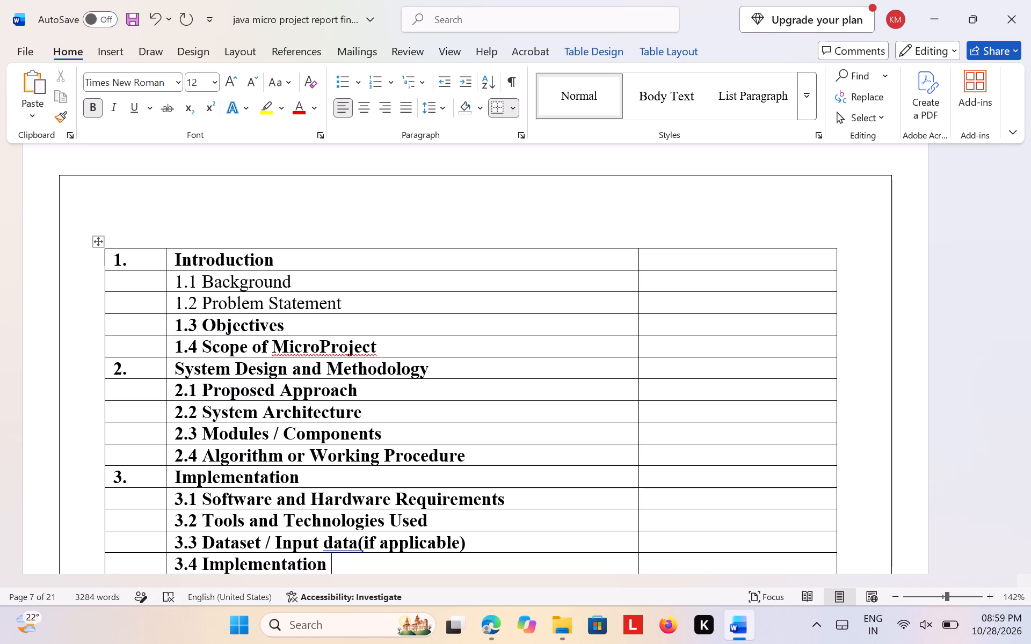
key("shift+d")
type("etails")
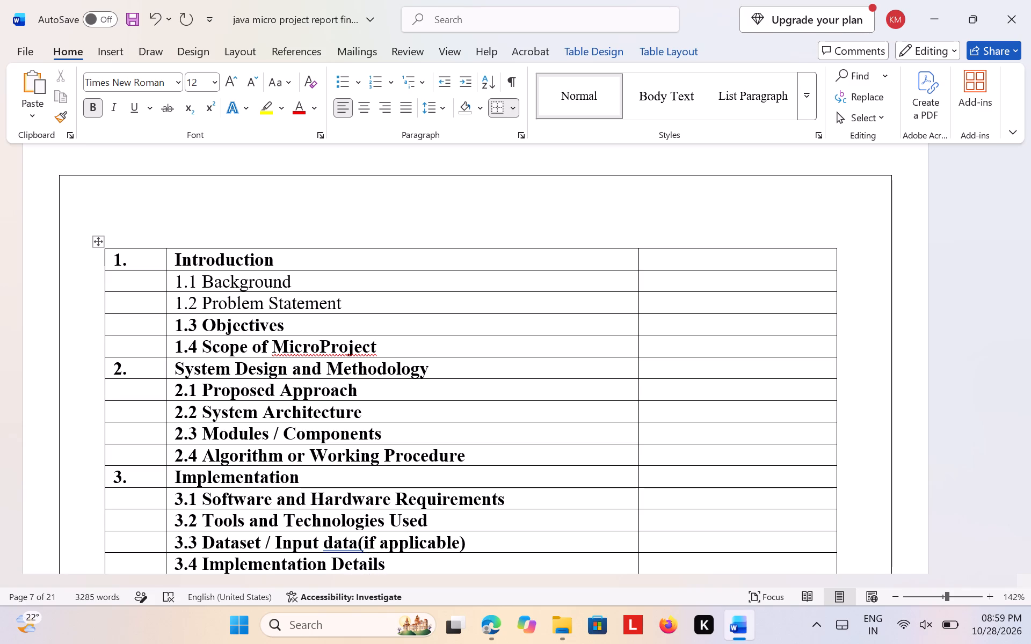
Enter the chapter number "4." in the first column of the table's sixteenth row.
scroll(88, 105, "down", 5)
scroll(109, 91, "up", 1)
scroll(233, 279, "down", 1)
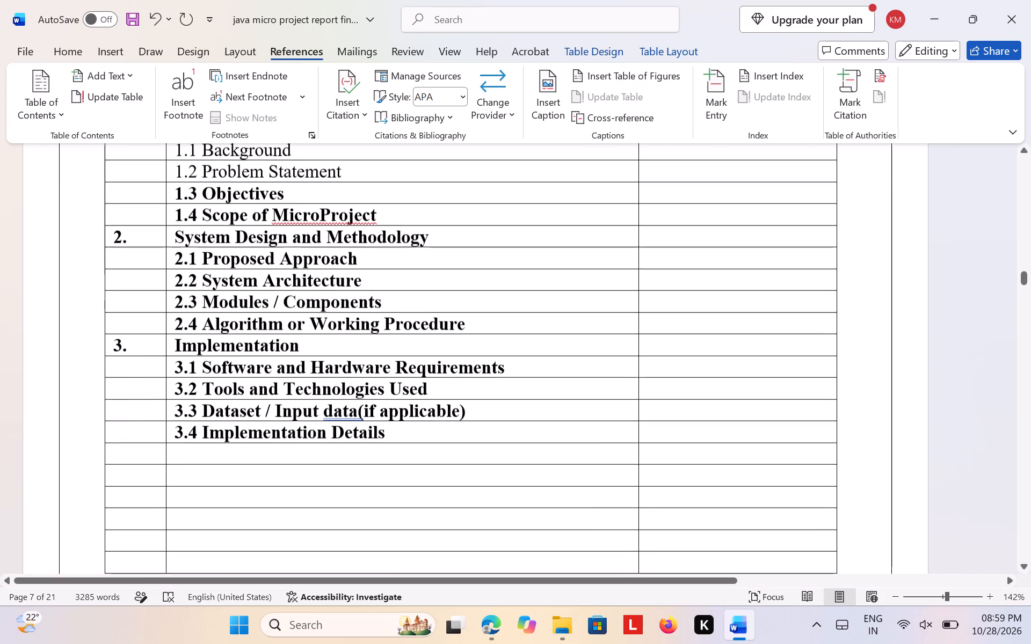
scroll(233, 279, "down", 1)
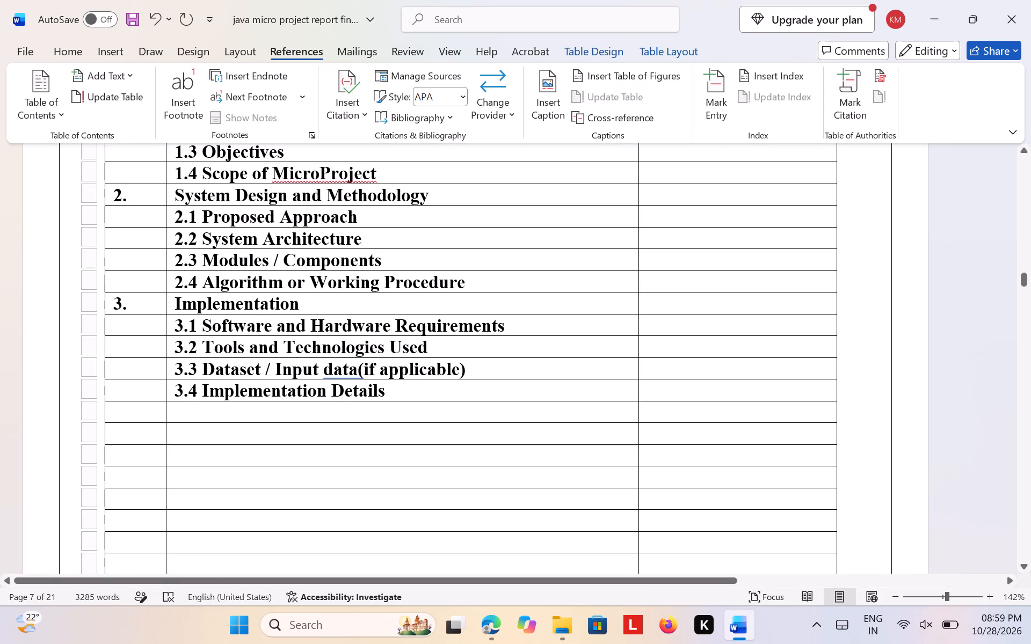
key("Down")
key("Left")
key("4")
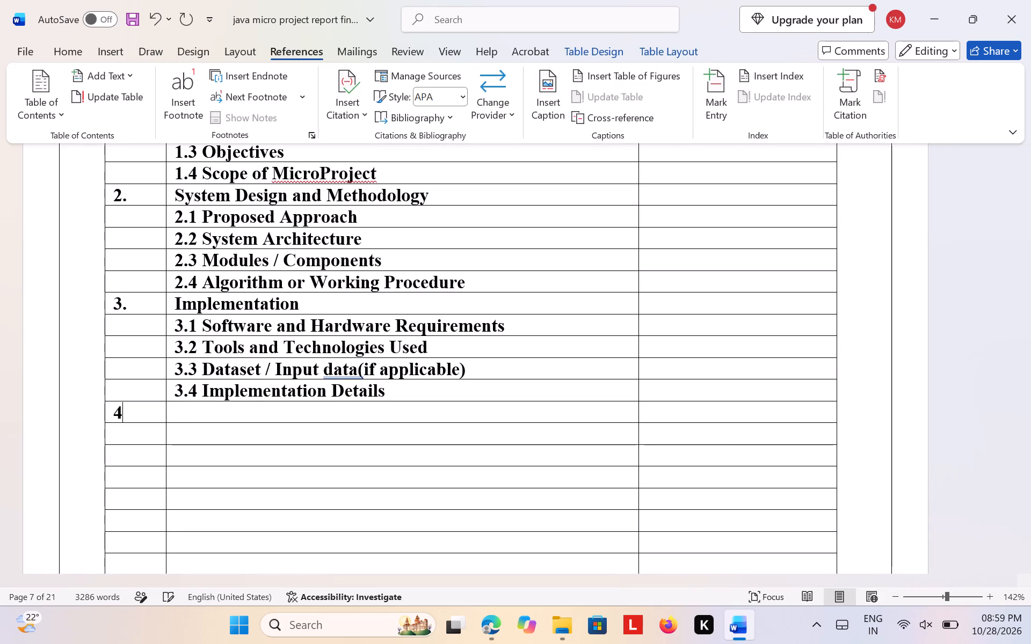
key("Right")
key("Left")
key("period")
Enter the bold chapter heading "Results and Discussions" in the middle cell beside the number 4.
key("Right")
type("Results")
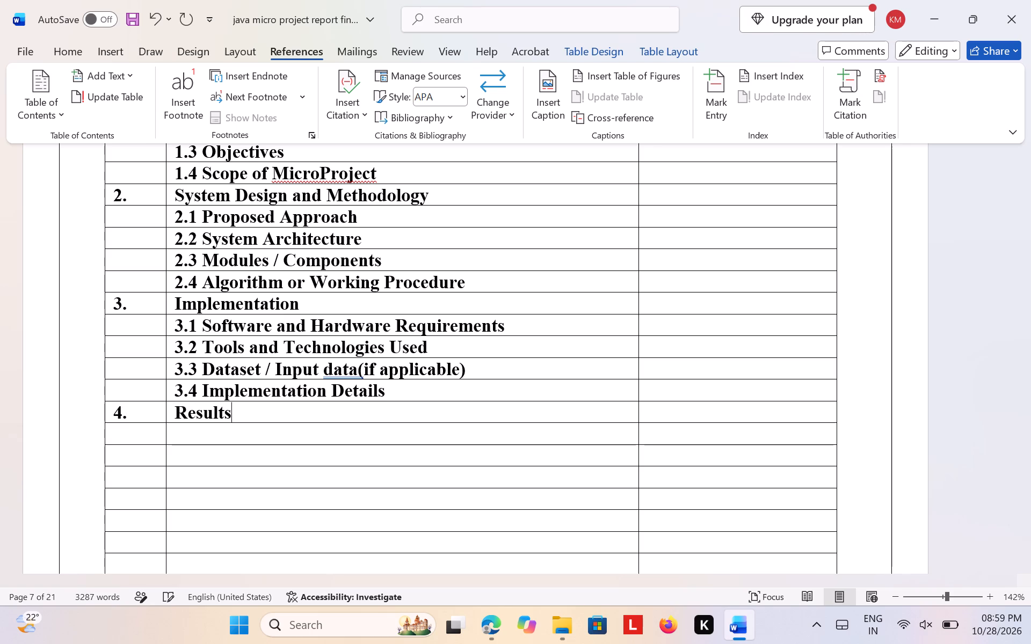
key("space")
type("and")
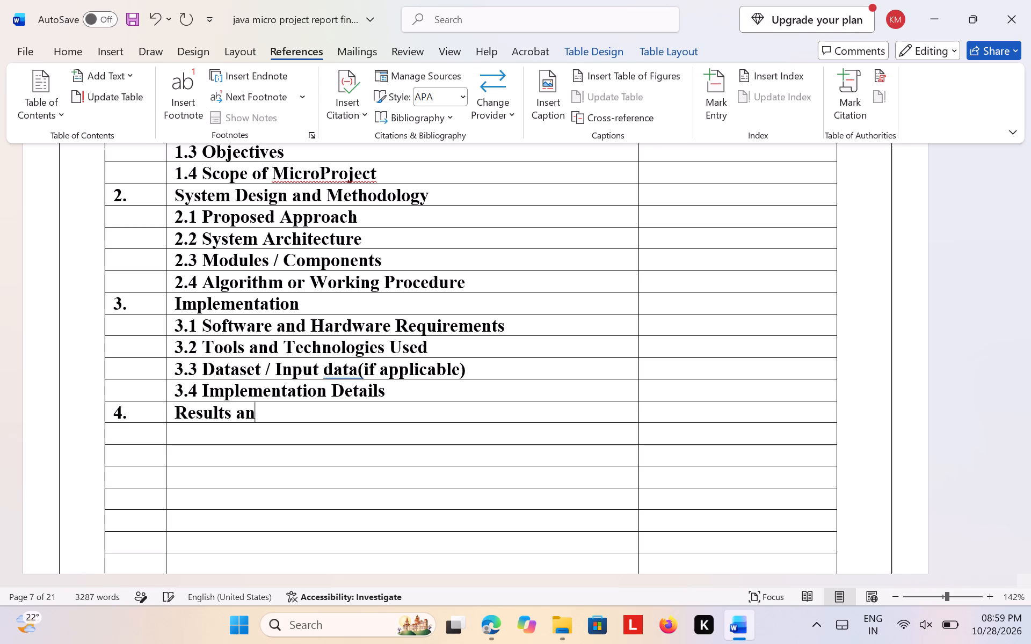
key("space")
type("Diss")
key("BackSpace")
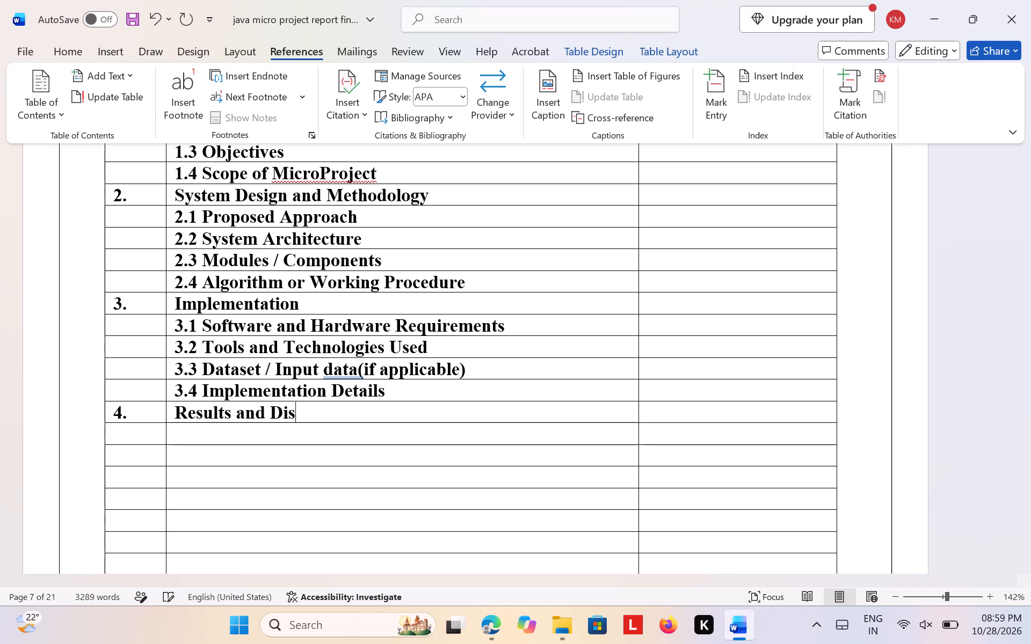
type("cu")
type("ssions")
key("space")
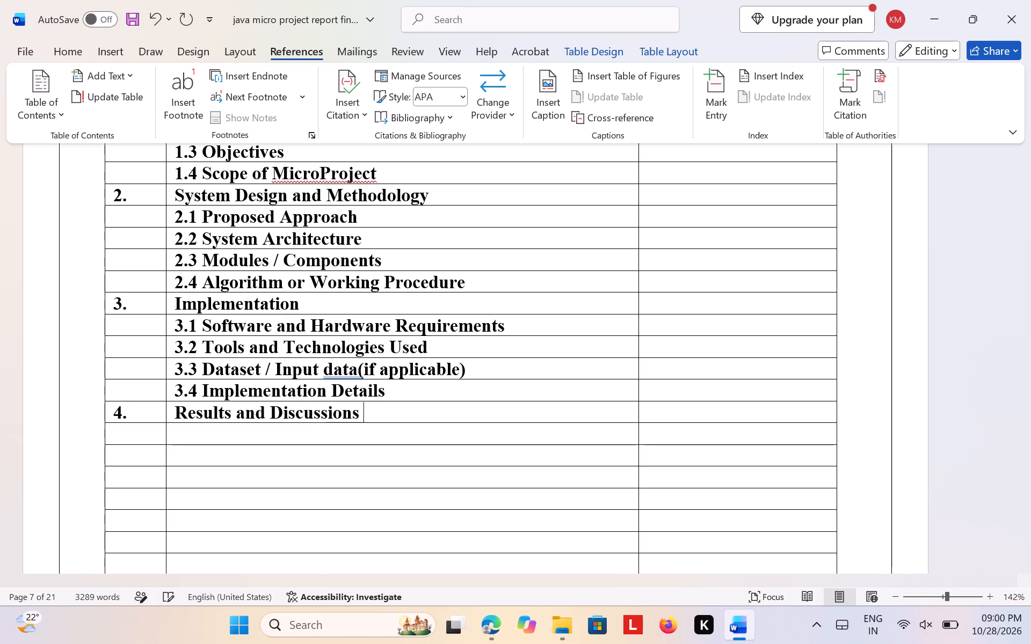
Enter "4.1 Results / Observations" in the middle cell of the table's seventeenth row.
key("Down")
type("4.1")
key("space")
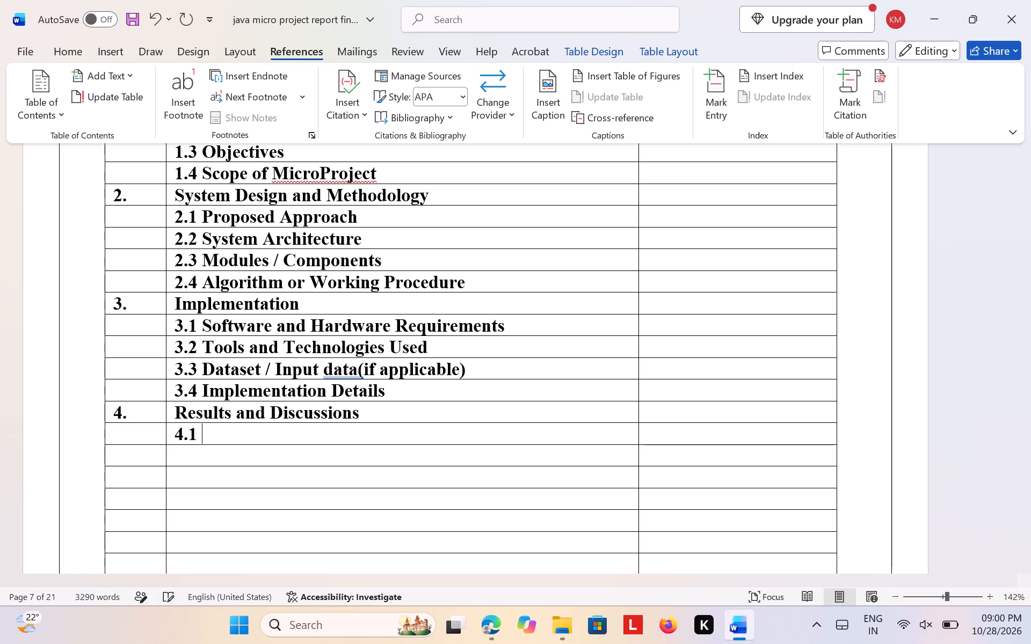
type("Results")
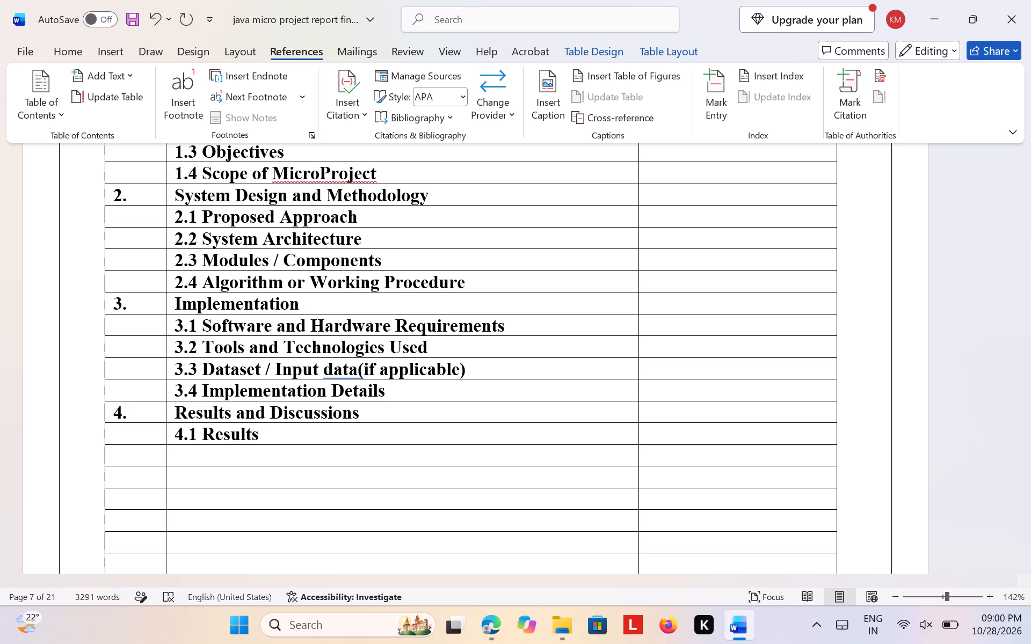
key("space")
type("/")
key("space")
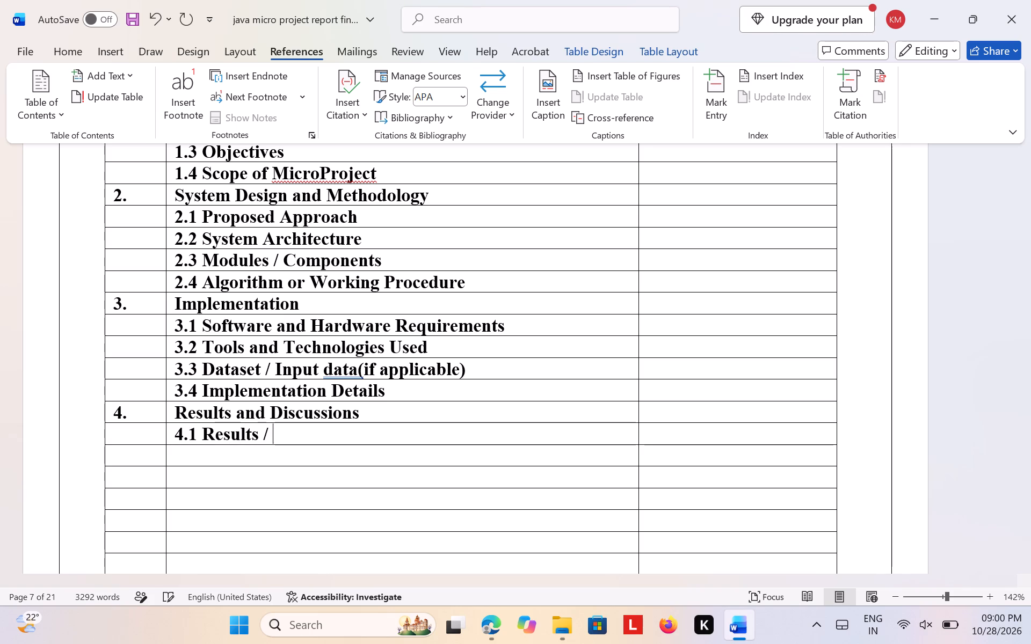
type("Ob")
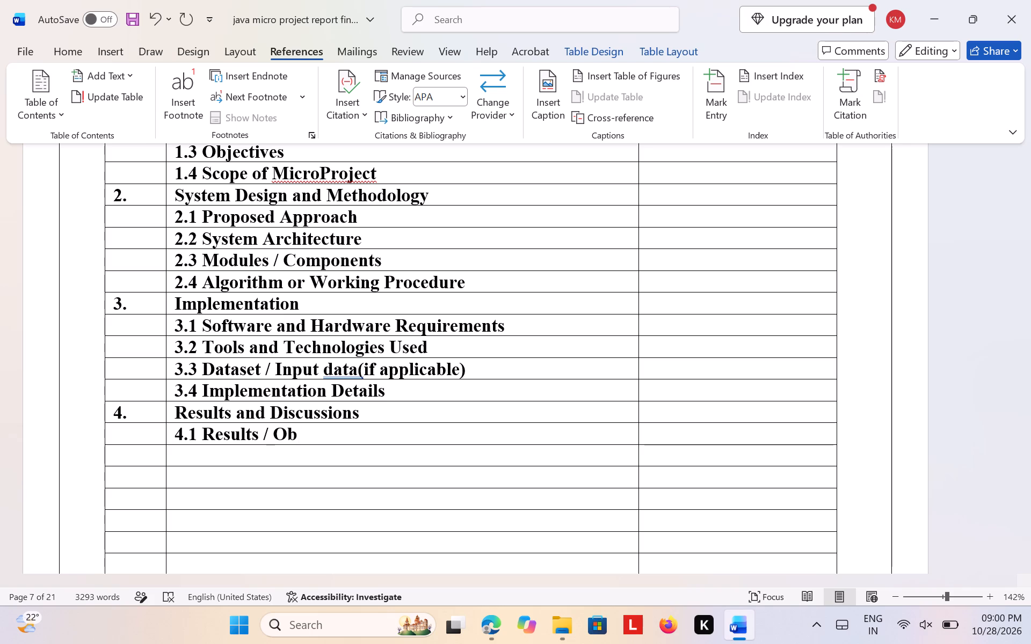
type("servations")
key("Down")
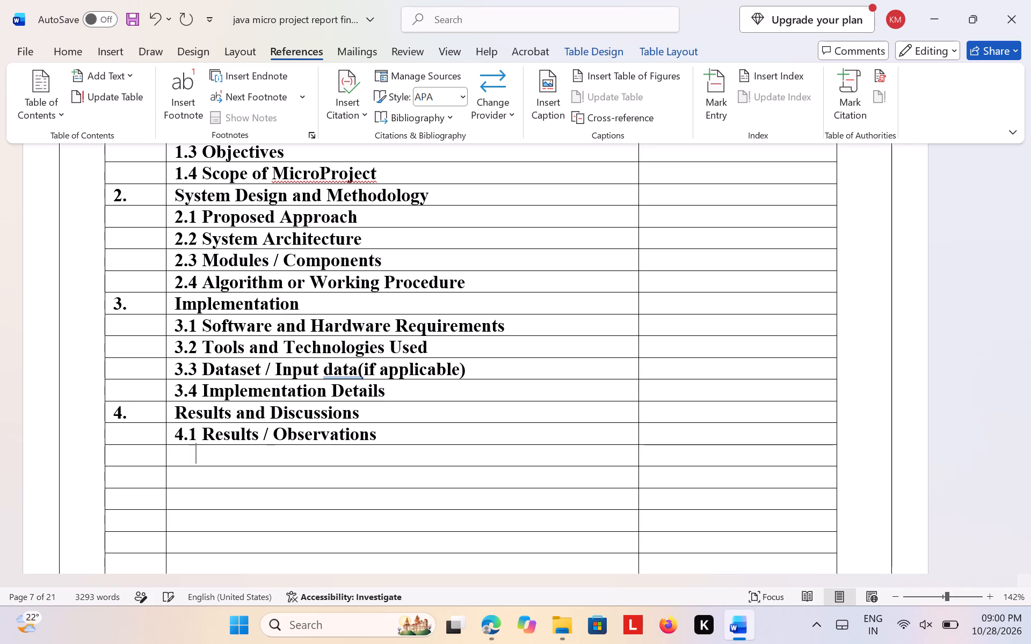
Enter "4.2 Performance Analysis(If applicable)" in the middle cell of the table's eighteenth row.
type("4.2")
key("space")
type("Pe")
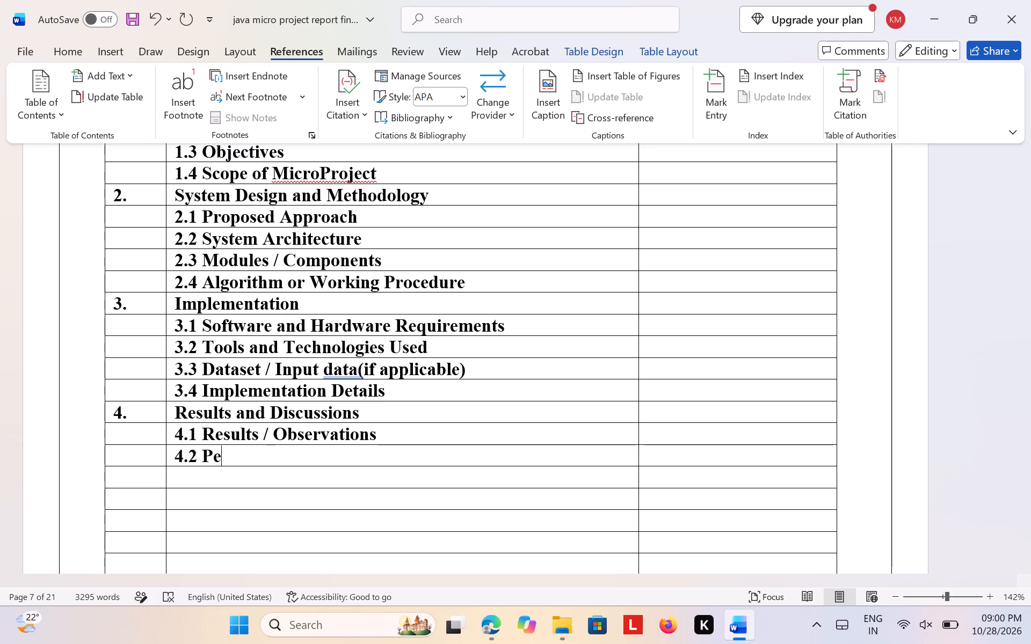
type("rfor")
type("mance")
key("space")
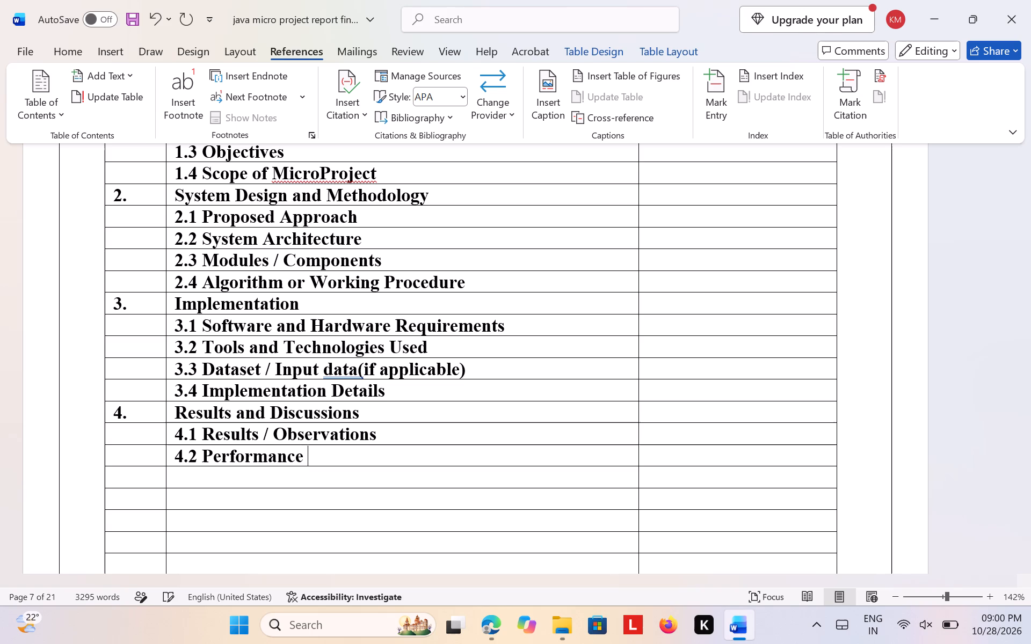
type("An")
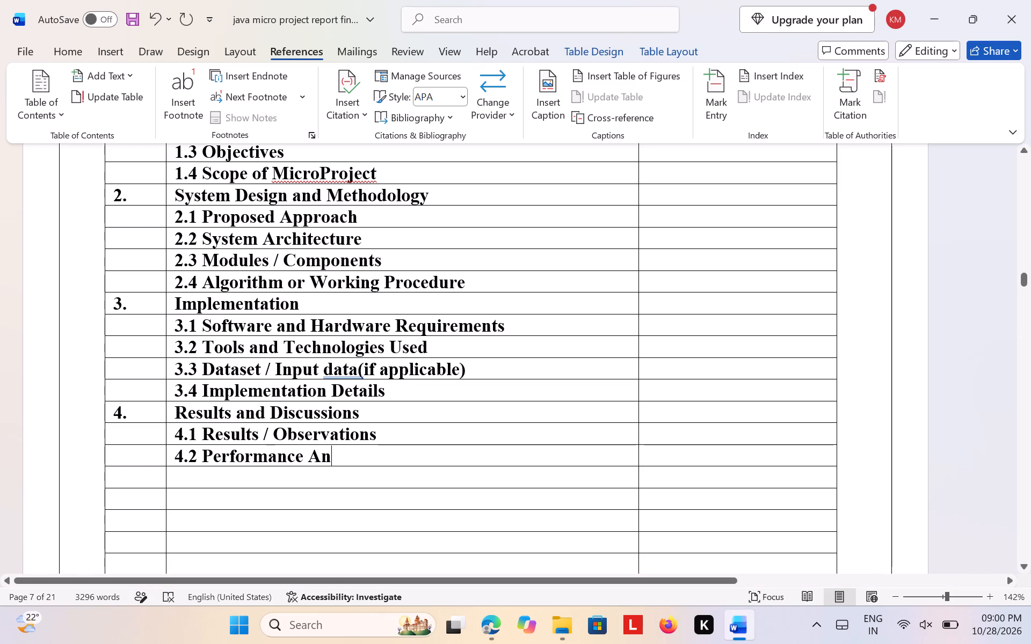
key("a")
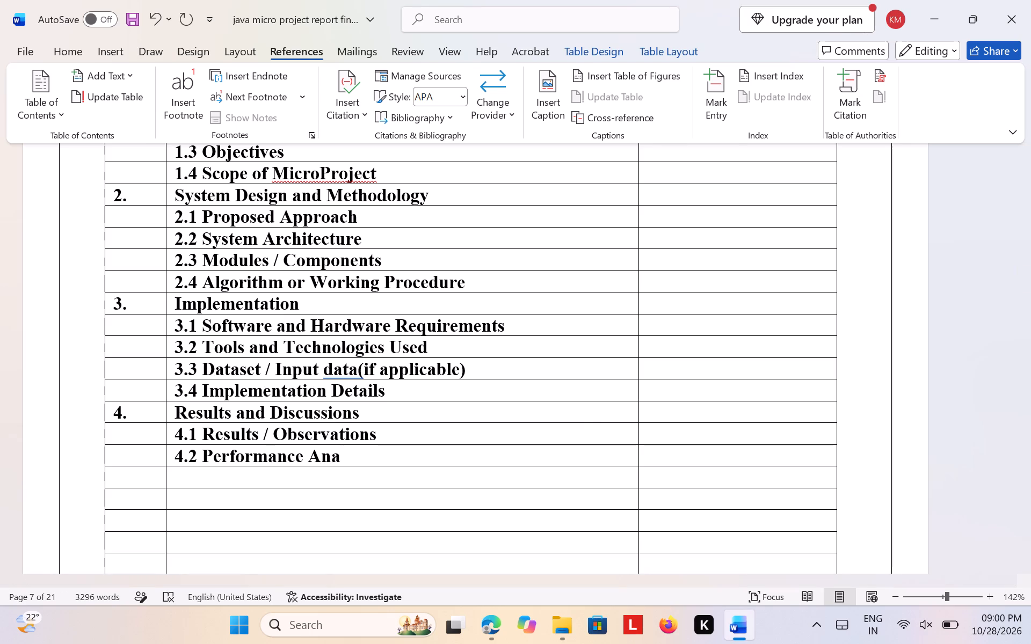
key("l")
key("y")
type("sus")
key("BackSpace")
key("BackSpace")
type("is")
key("shift+parenleft")
type("If")
key("space")
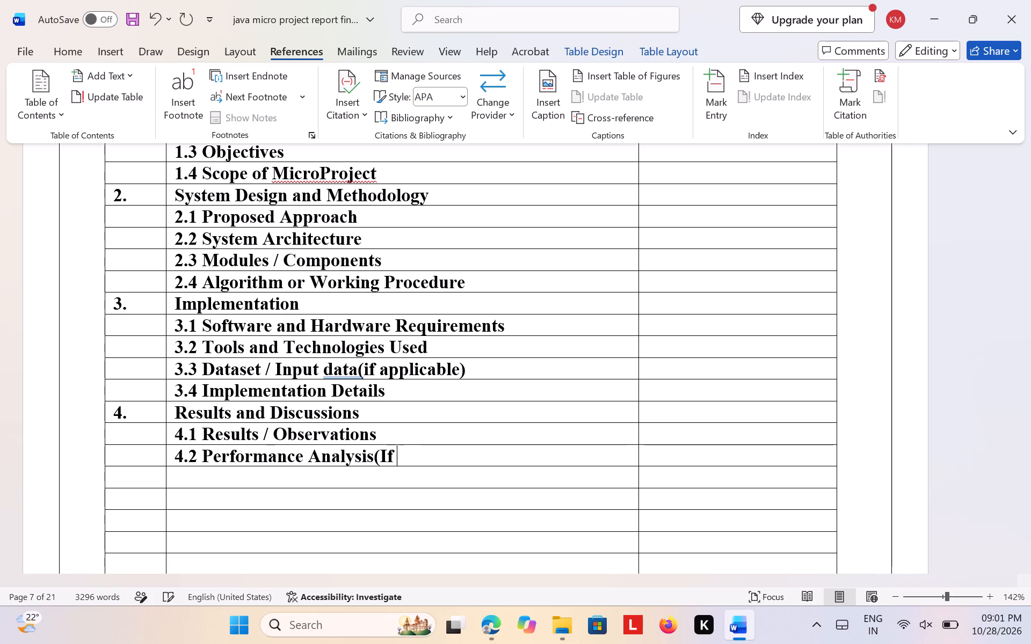
key("a")
type("ppl")
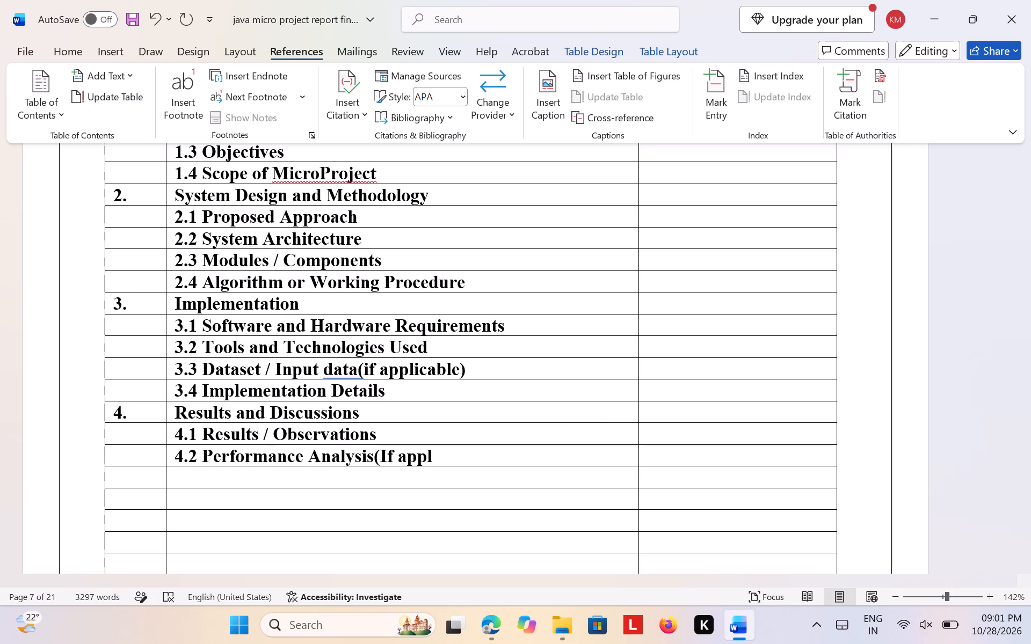
key("i")
type("cable")
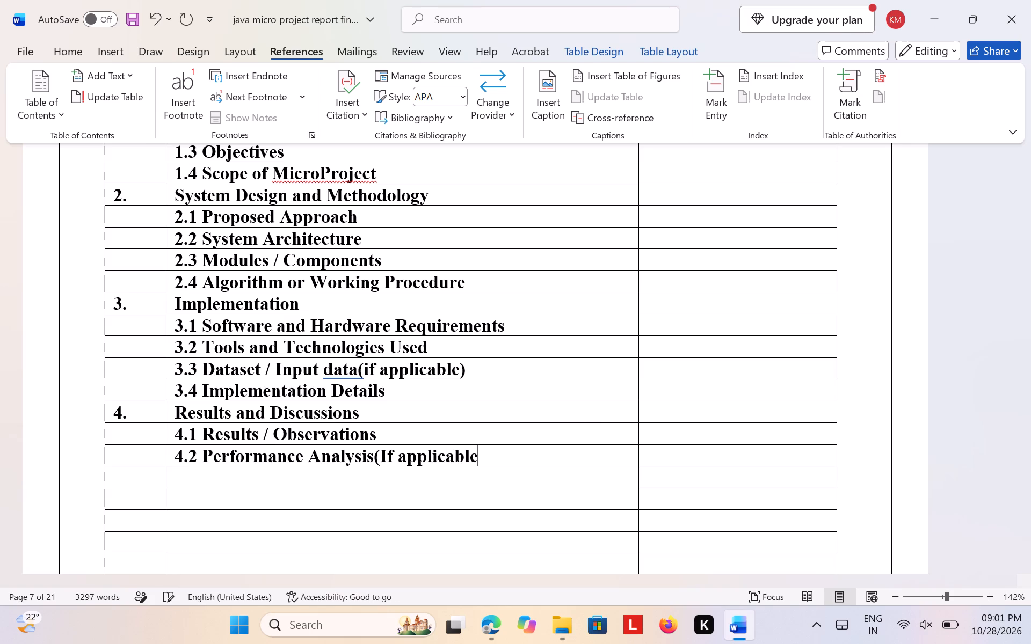
key("shift+parenright")
key("Return")
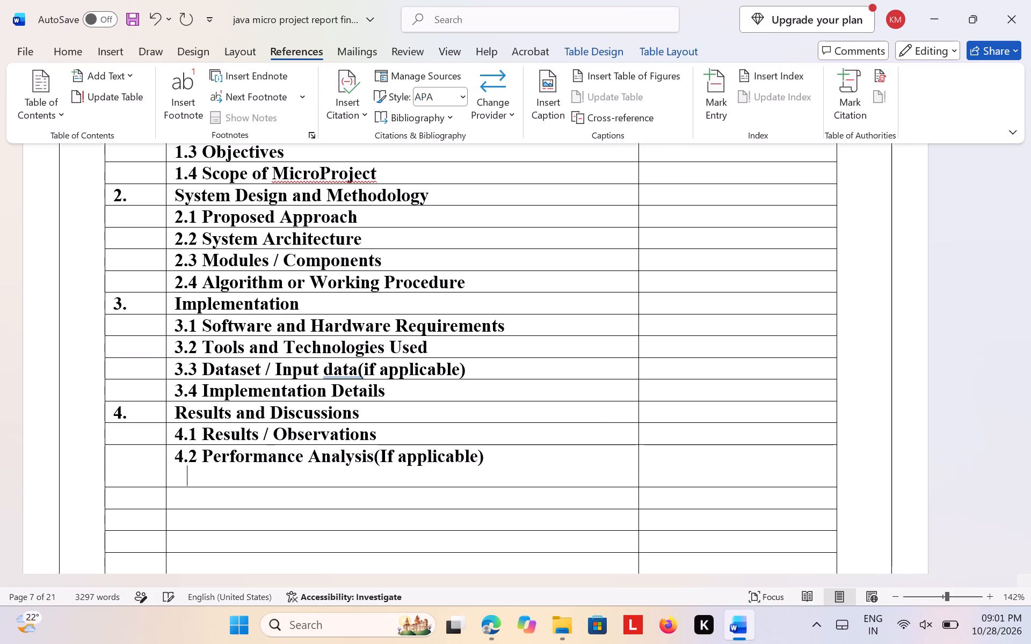
key("BackSpace")
Enter "4.3 Security analysis" in the middle cell of the row below the 4.2 entry.
key("Down")
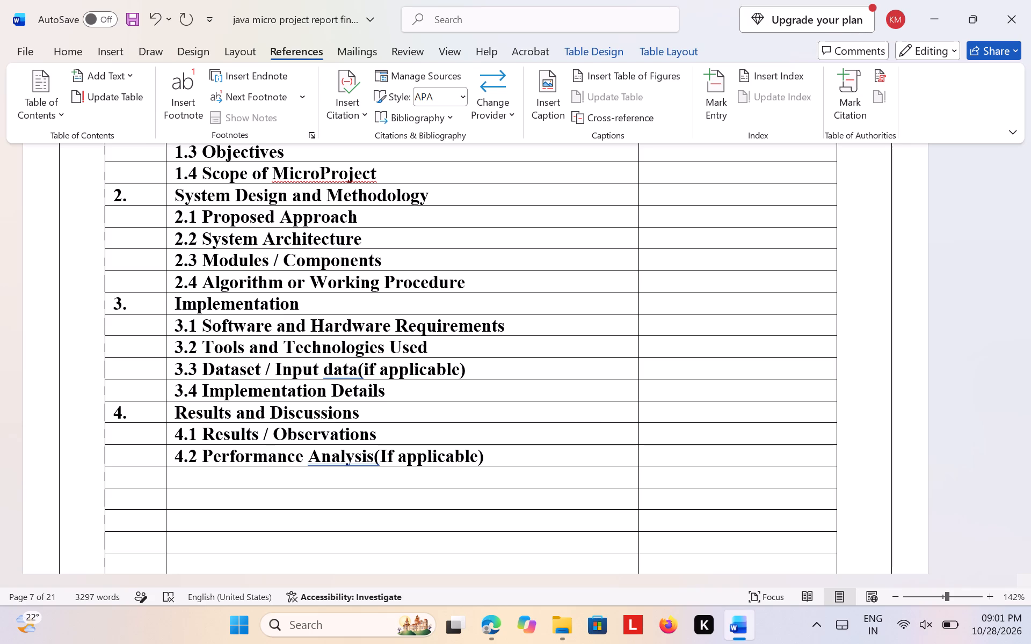
type("4.3")
key("space")
type("Sec")
key("u")
type("rity")
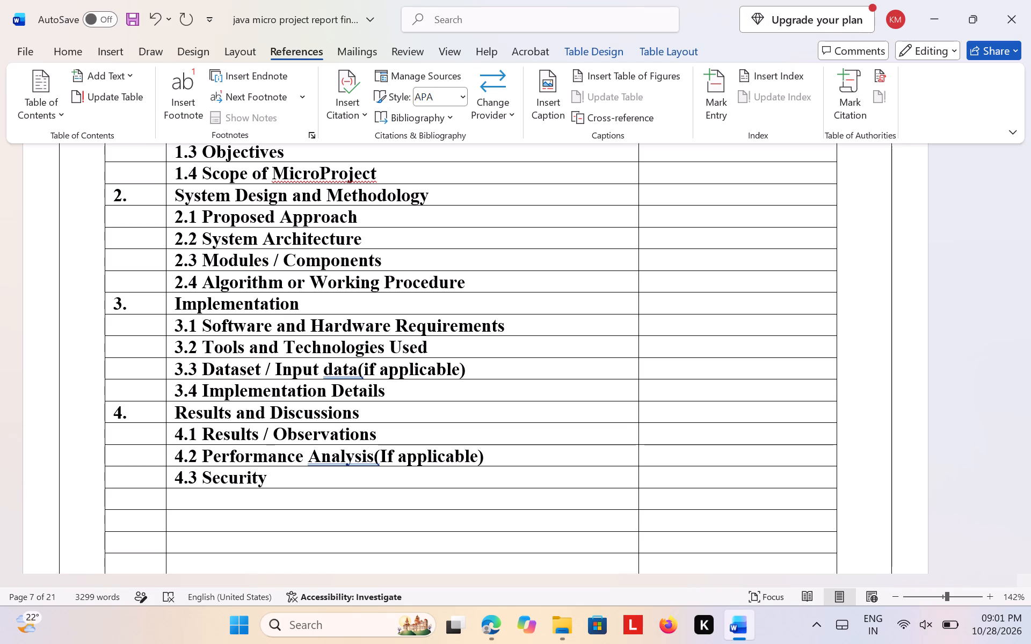
key("space")
type("ana")
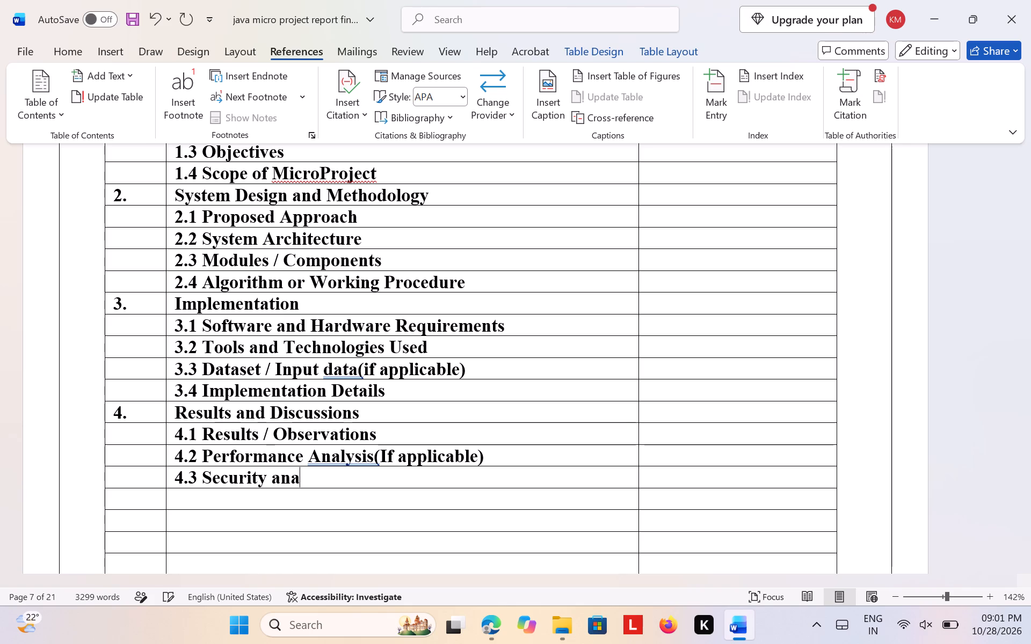
key("l")
type("ysis")
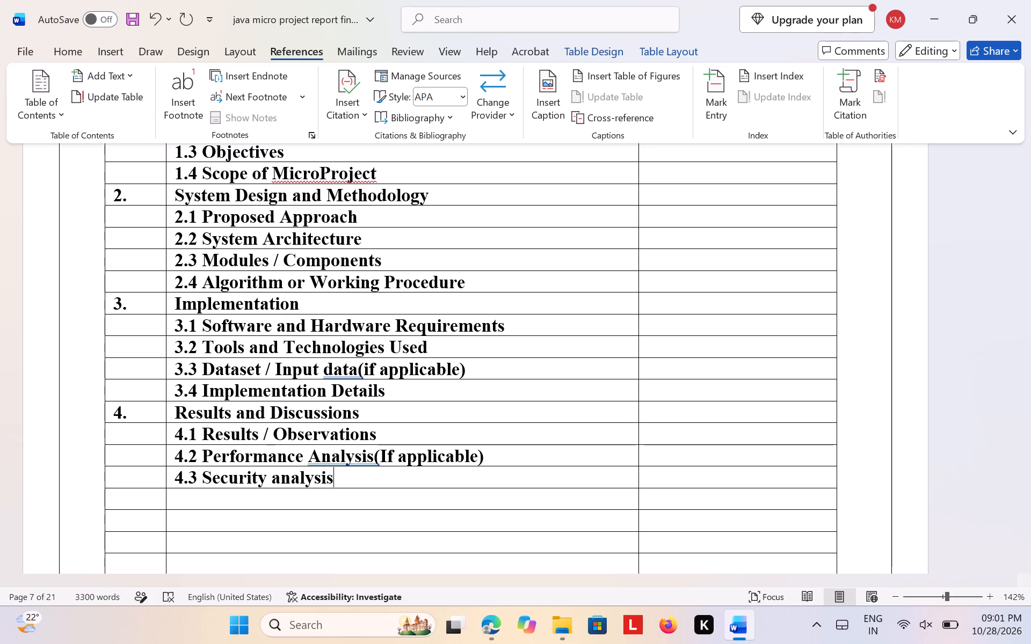
Capitalize the first letter of "analysis" in the 4.3 entry so it reads "4.3 Security Analysis".
key("Left")
key("Left")
key("Left")
key("Left")
key("Left")
key("Left")
key("Left")
key("Left")
key("Right")
key("BackSpace")
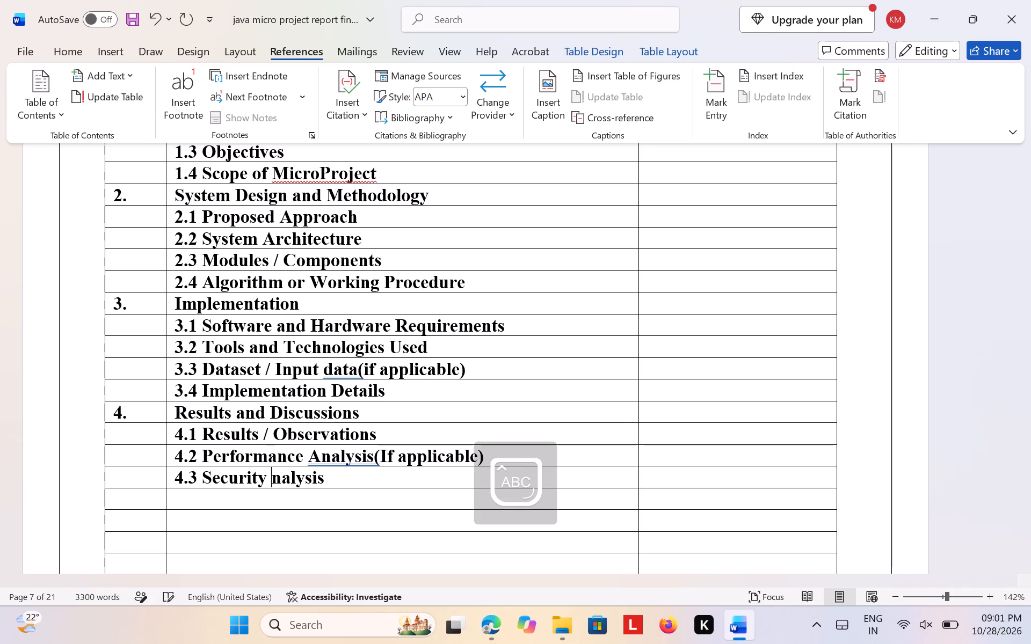
key("shift+a")
Enter "4.4 Screenshots / Sample Outputs" in the middle cell of the row below the 4.3 entry.
key("Down")
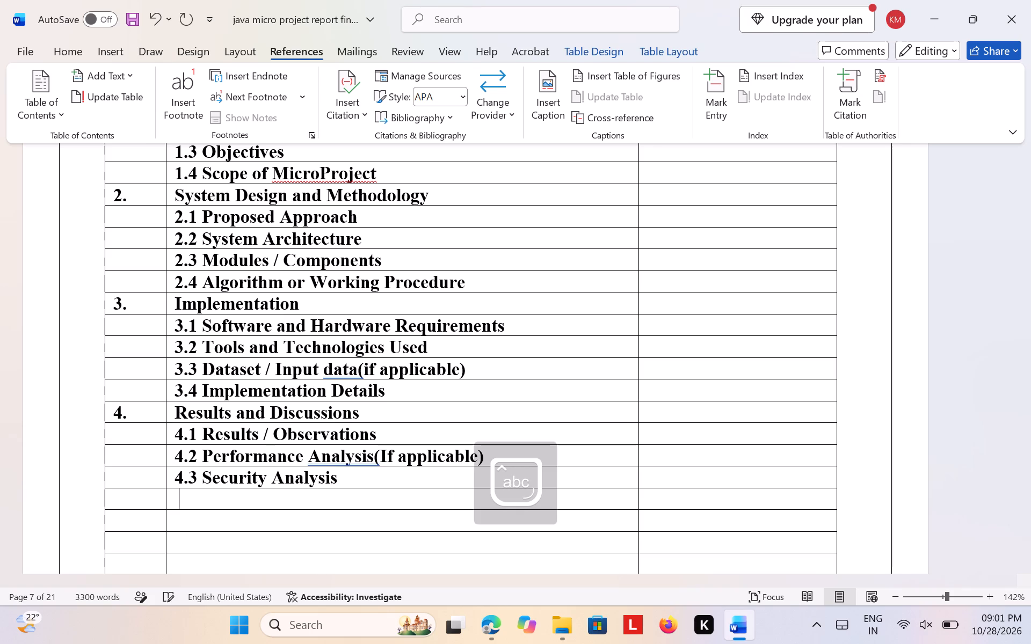
type("4.4")
key("space")
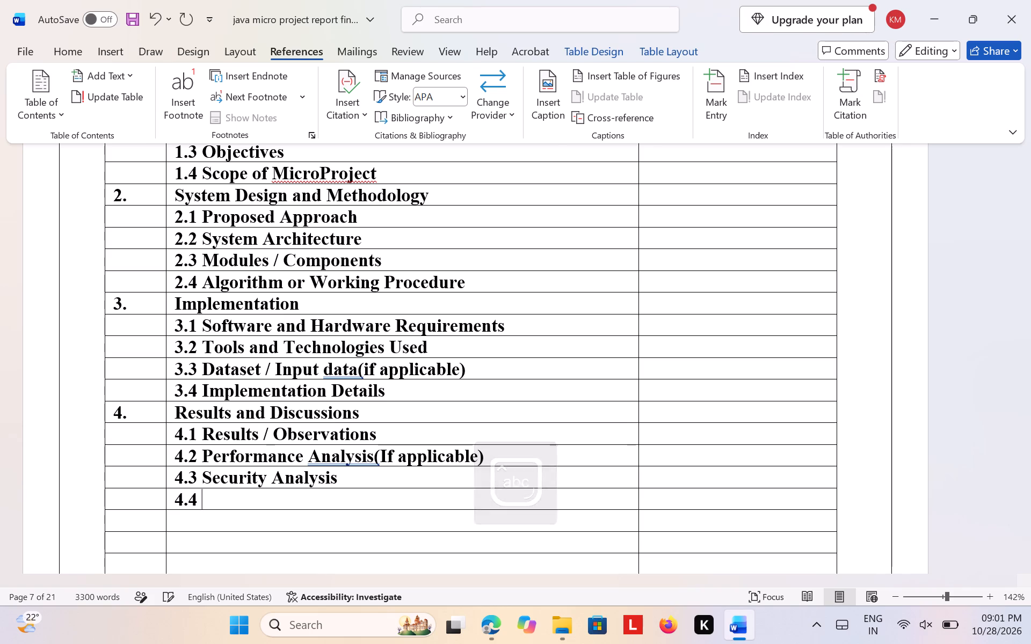
type("Scre")
type("en")
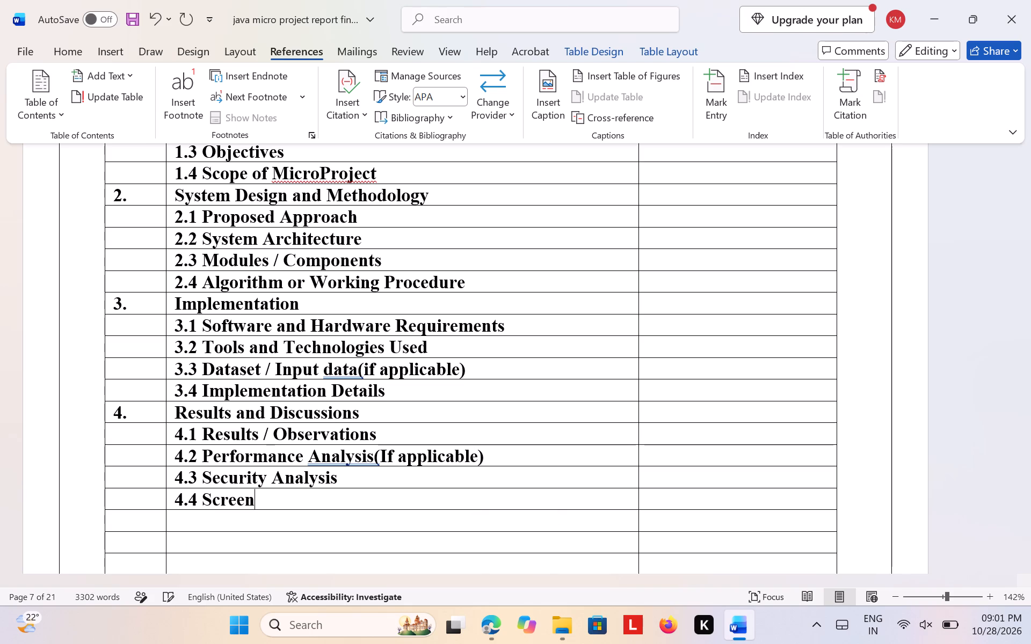
type("sho")
type("ts")
key("space")
type("/")
key("space")
type("Sample")
key("space")
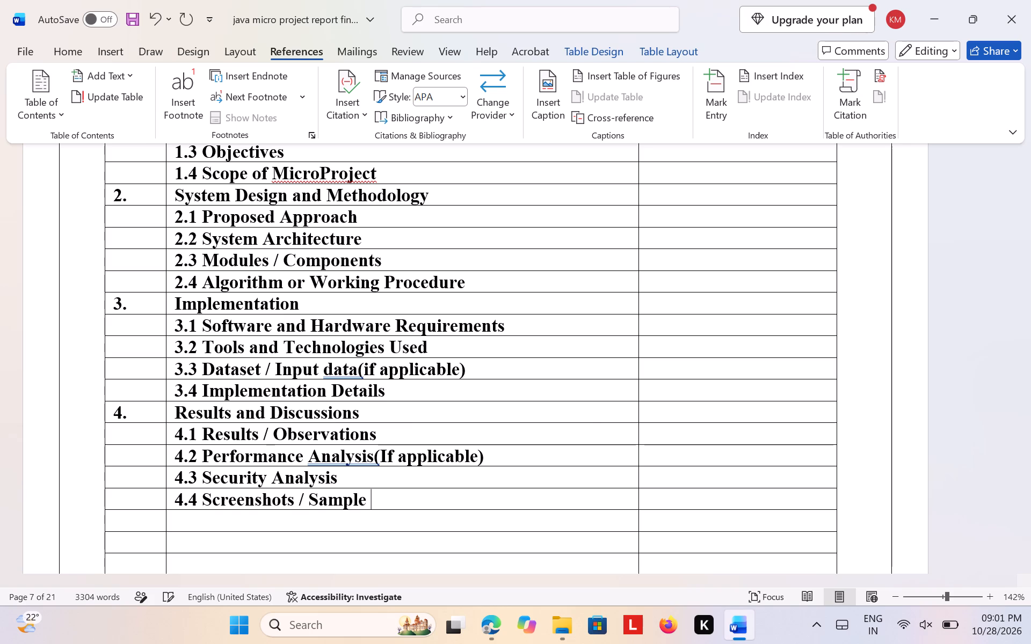
type("Outputs")
key("space")
key("BackSpace")
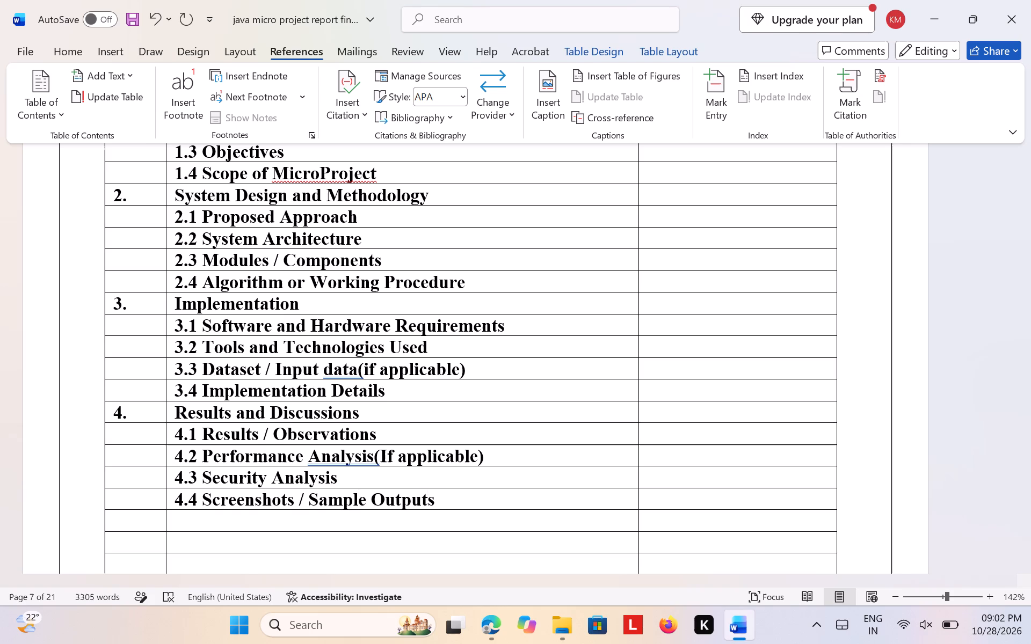
Enter the chapter number "5." in the first column of the row below the 4.4 entry.
key("Up")
key("Down")
key("Down")
key("Left")
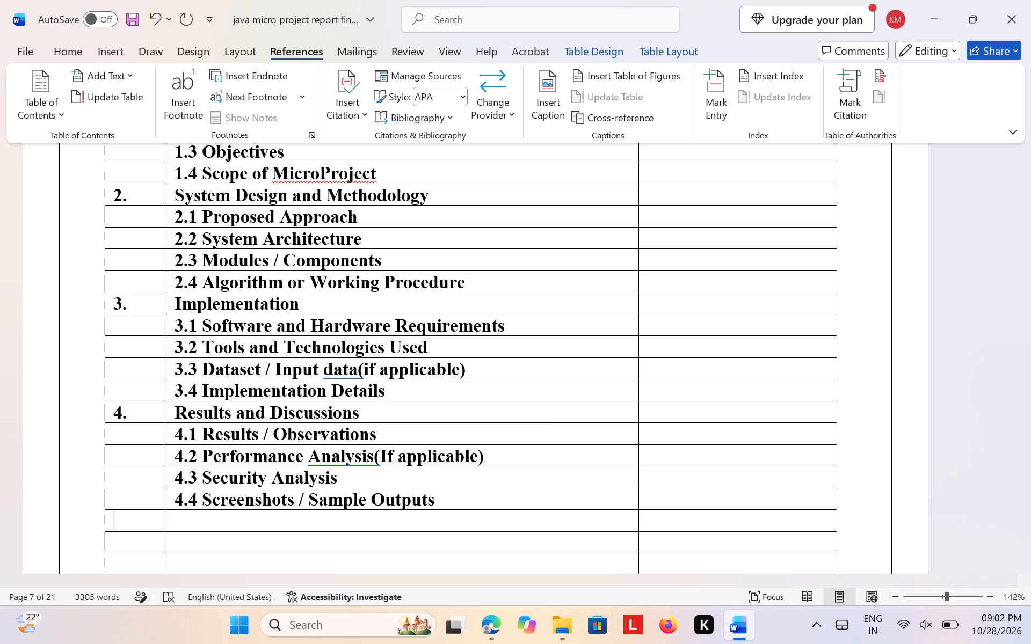
key("5")
key("Right")
key("Left")
key("period")
Enter the chapter heading "Conclusion and Future Scope" in the middle cell of the row numbered 5.
key("Right")
type("Conclus")
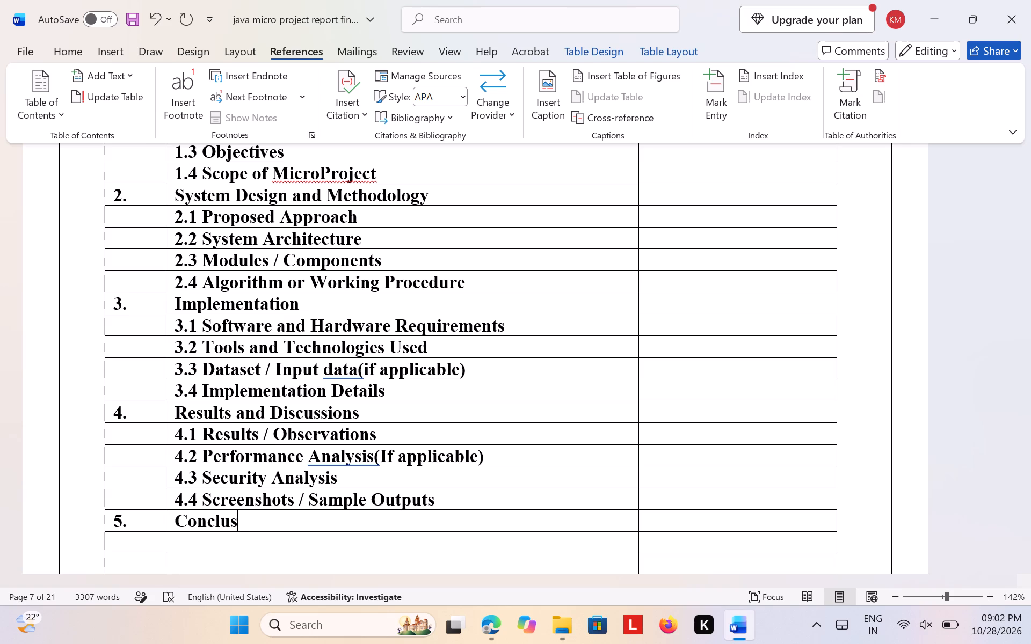
type("ion")
key("space")
type("and")
key("space")
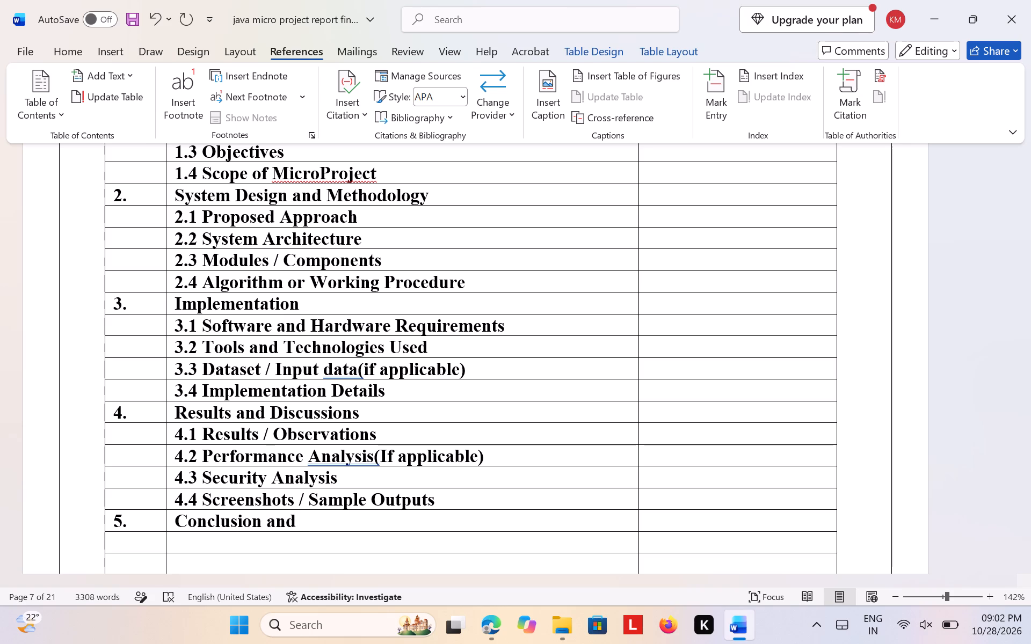
type("Future")
key("BackSpace")
key("BackSpace")
key("BackSpace")
key("BackSpace")
type("ture")
key("space")
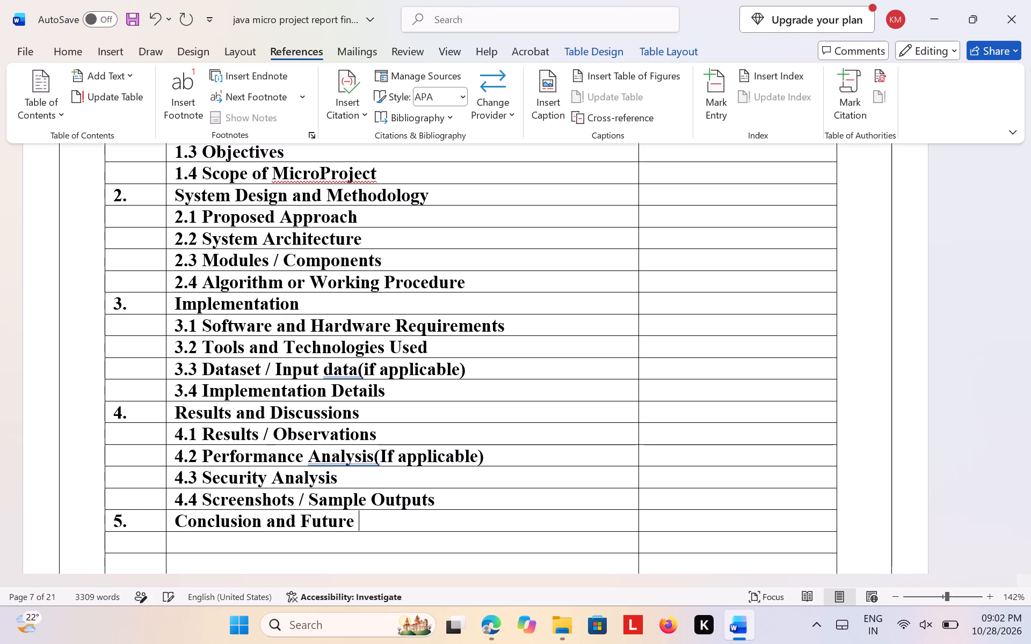
type("Scope")
key("space")
Enter "References" in the middle cell of the row below the chapter 5 heading.
key("Down")
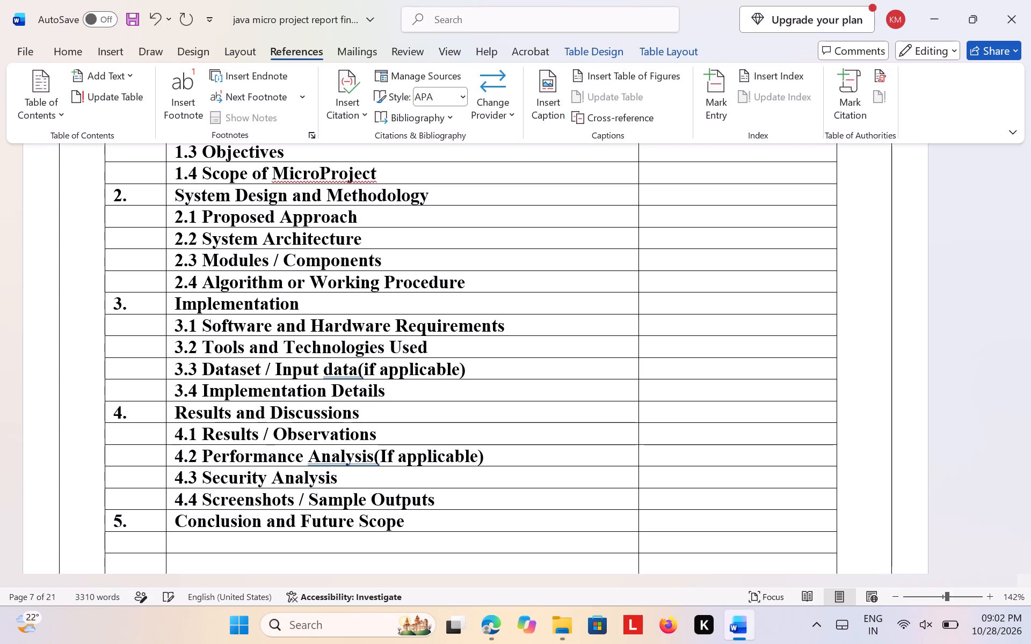
type("REfere")
key("BackSpace")
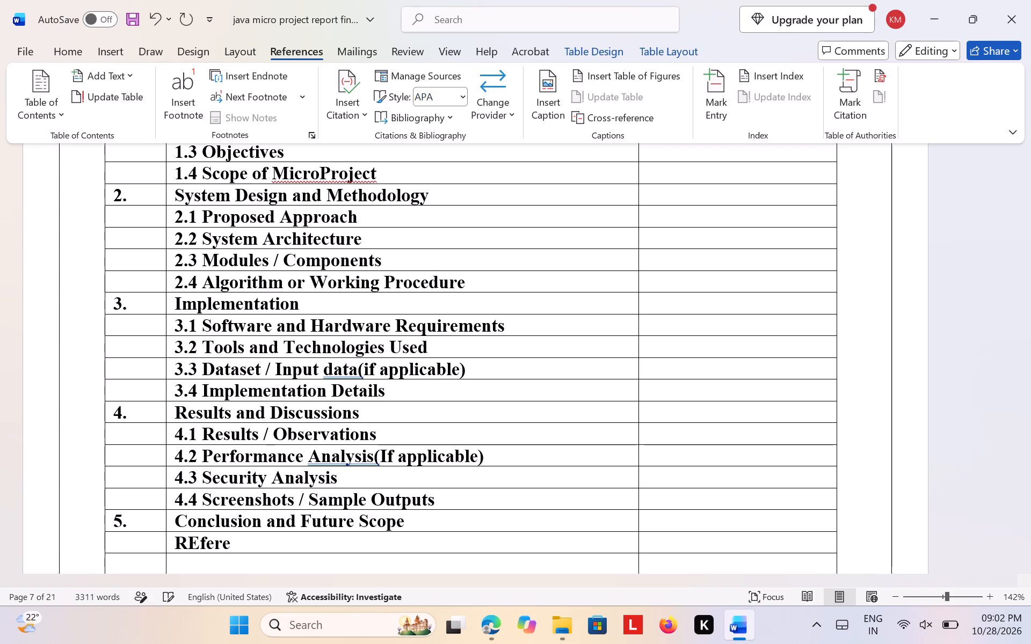
key("BackSpace")
key("BackSpace")
key("BackSpace")
key("BackSpace")
type("eferen")
type("ces")
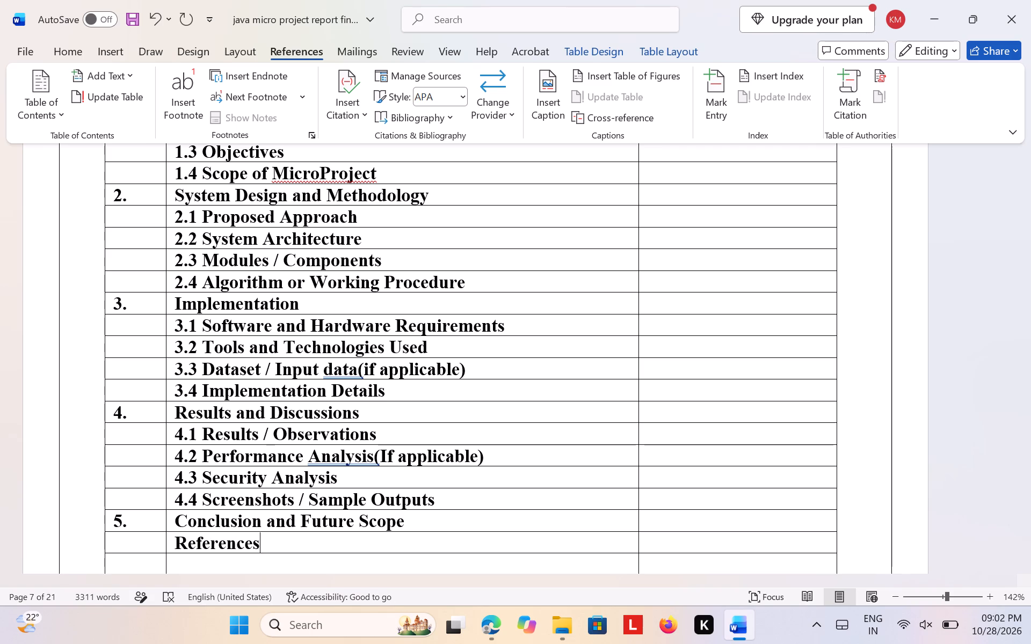
Enter "Appendix(if applicable)" in the middle cell of the table's last row, below References.
key("Down")
scroll(344, 447, "down", 1)
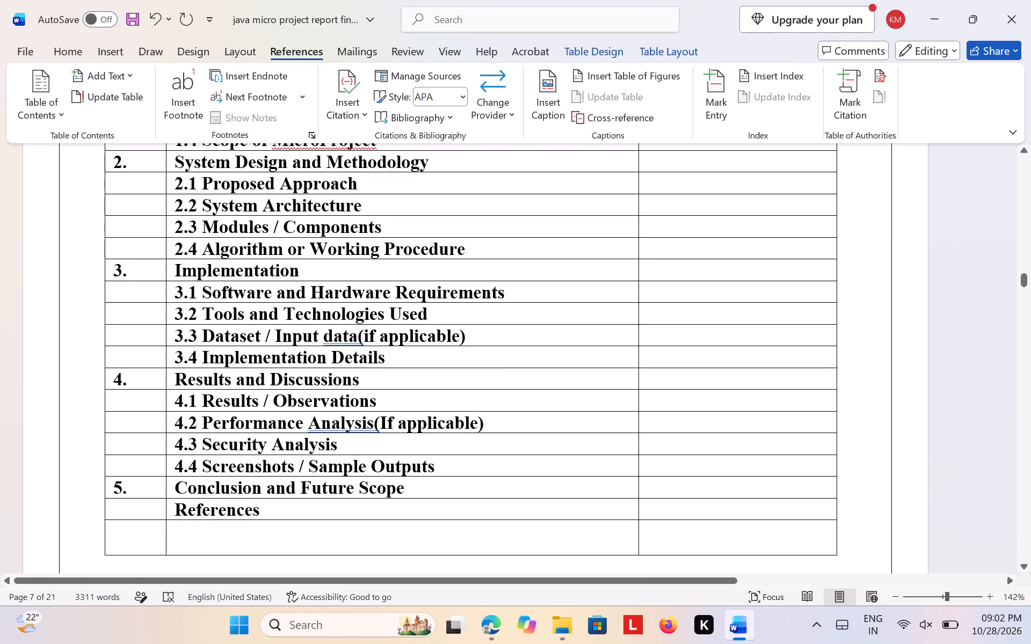
type("Ap")
type("pe")
key("n")
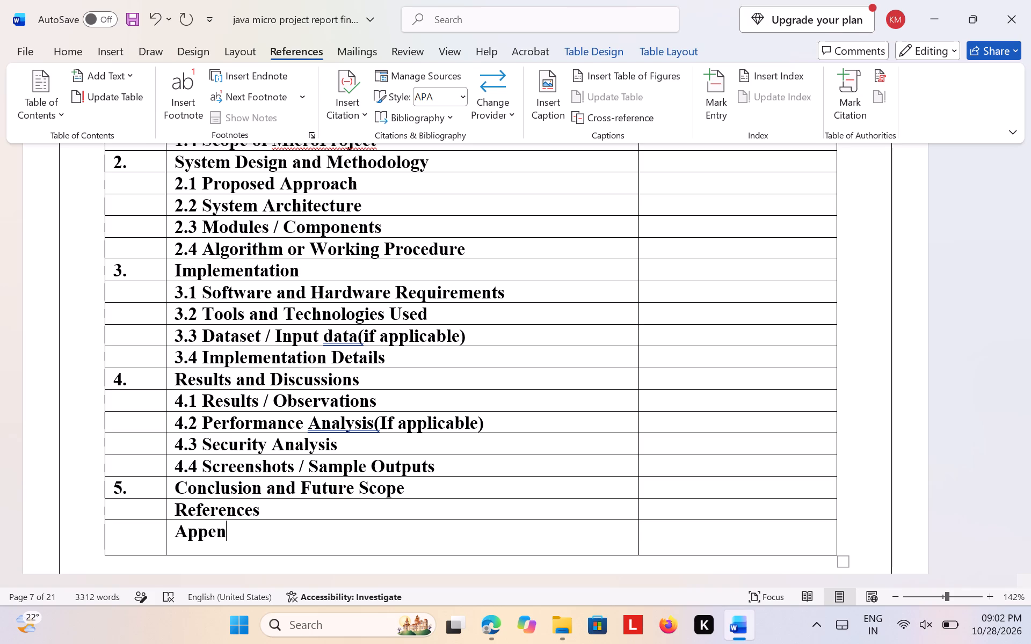
type("di")
key("x")
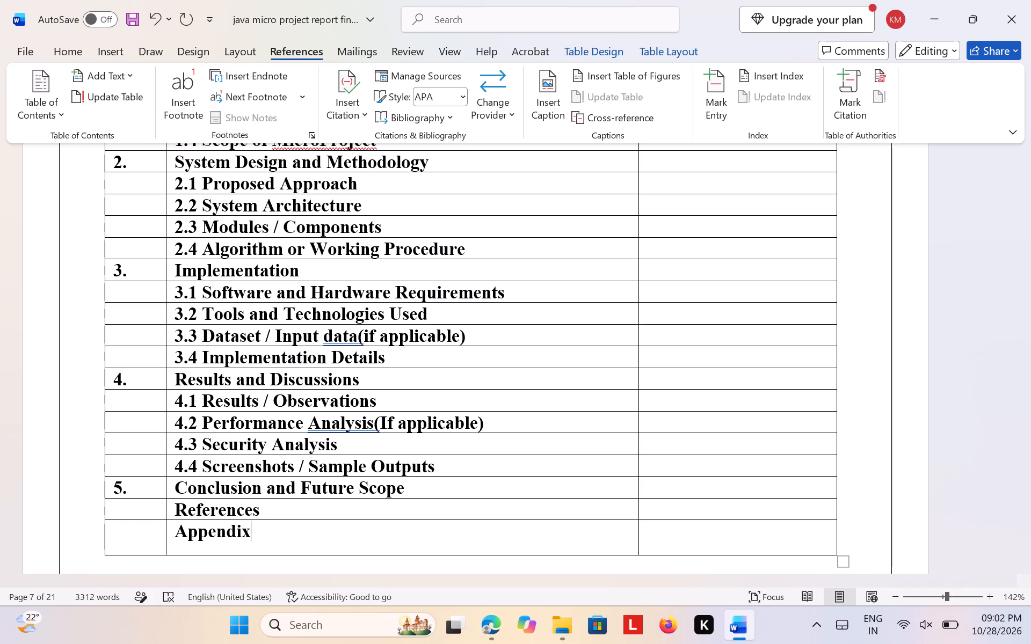
key("shift+parenleft")
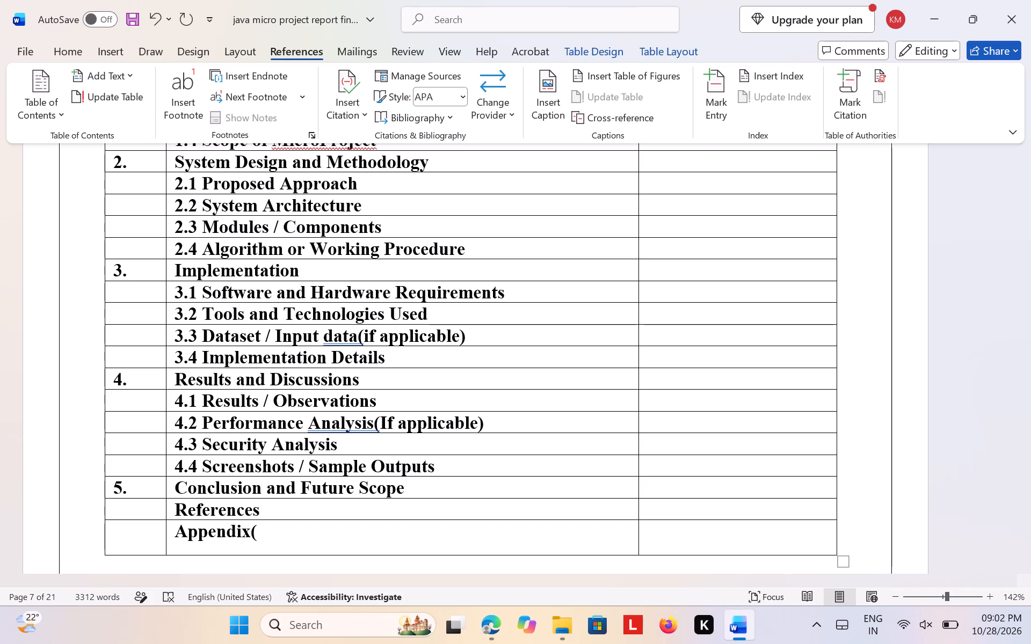
type("if applicable")
key("shift+parenright")
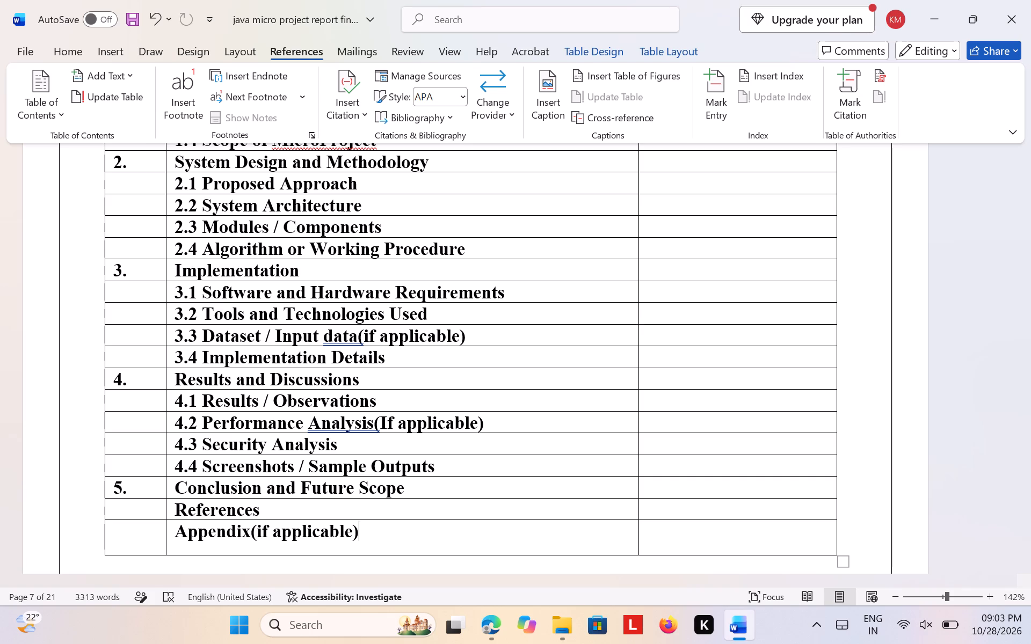
Remove bold from the subheadings 1.3 to 1.4, 2.1 to 2.4, 3.1 to 3.4 and 4.1 to 4.4, leaving the chapter headings bold.
scroll(452, 514, "down", 1)
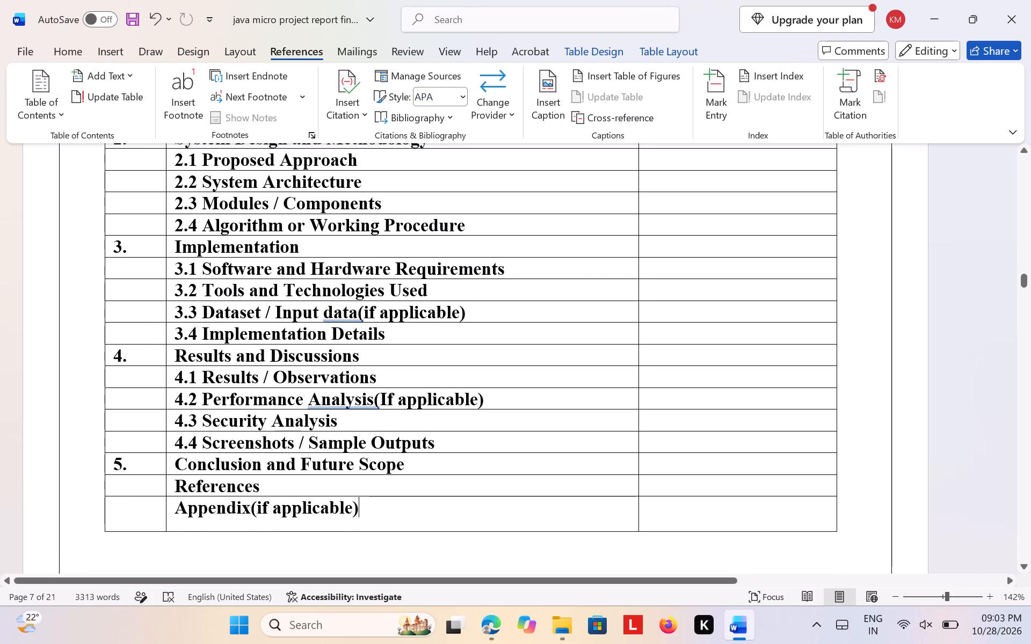
scroll(665, 459, "up", 3)
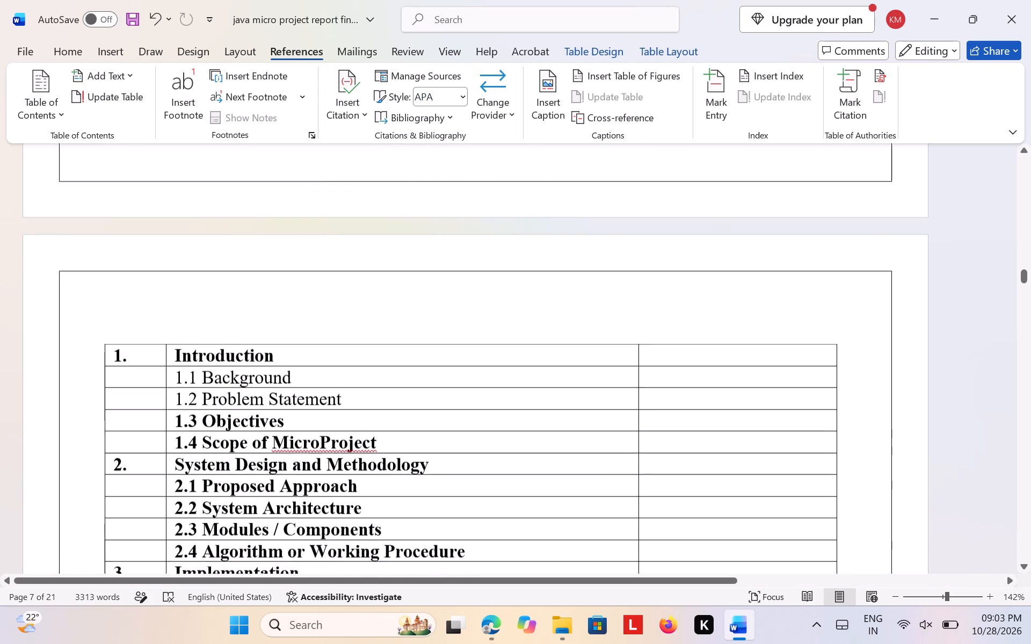
scroll(442, 370, "down", 1)
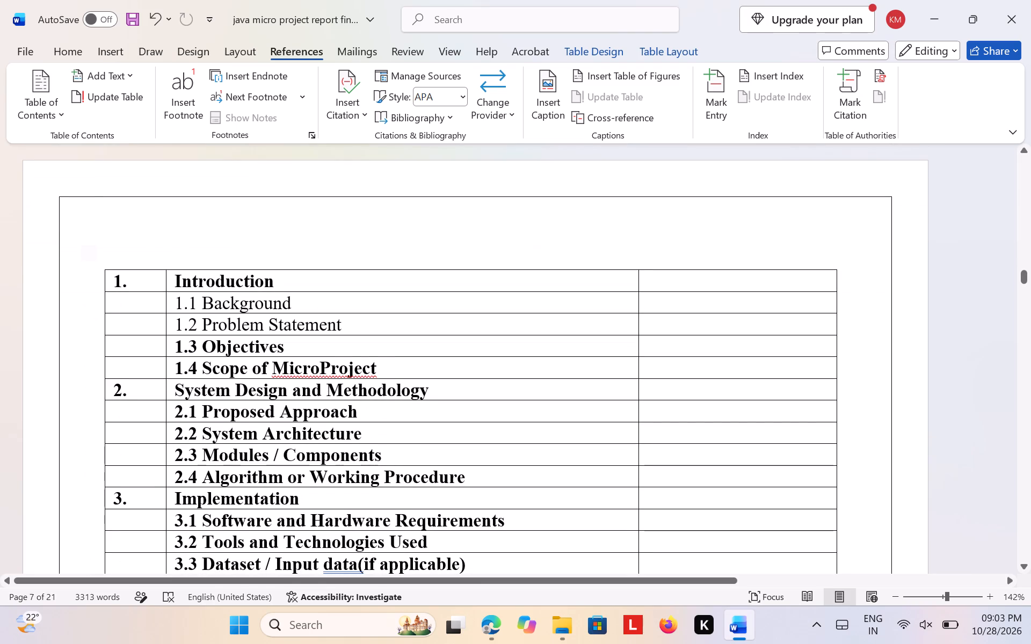
left_click_drag(399, 368, 216, 337)
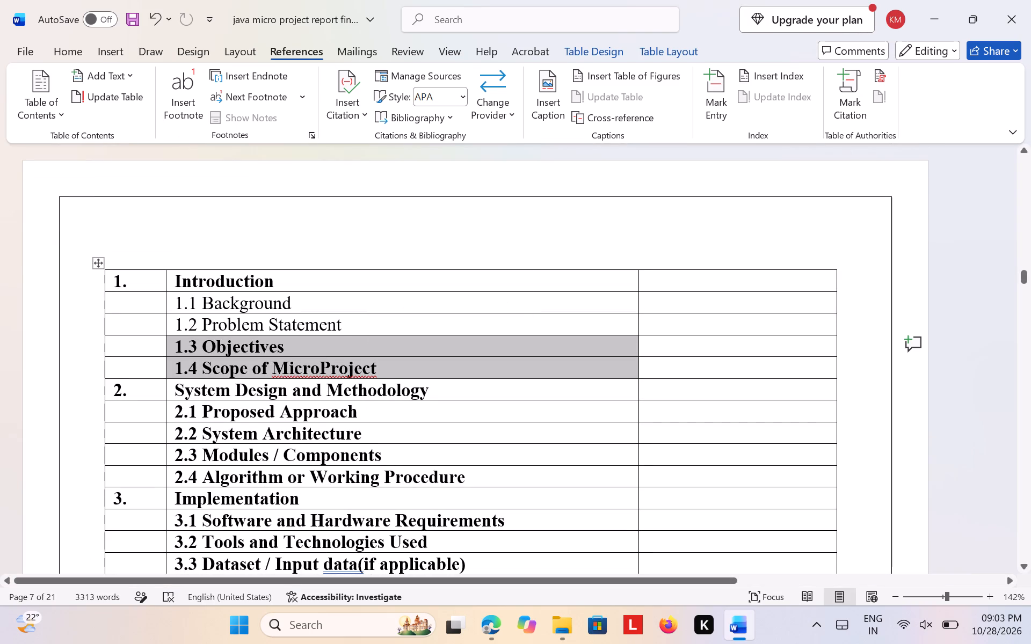
key("ctrl+b")
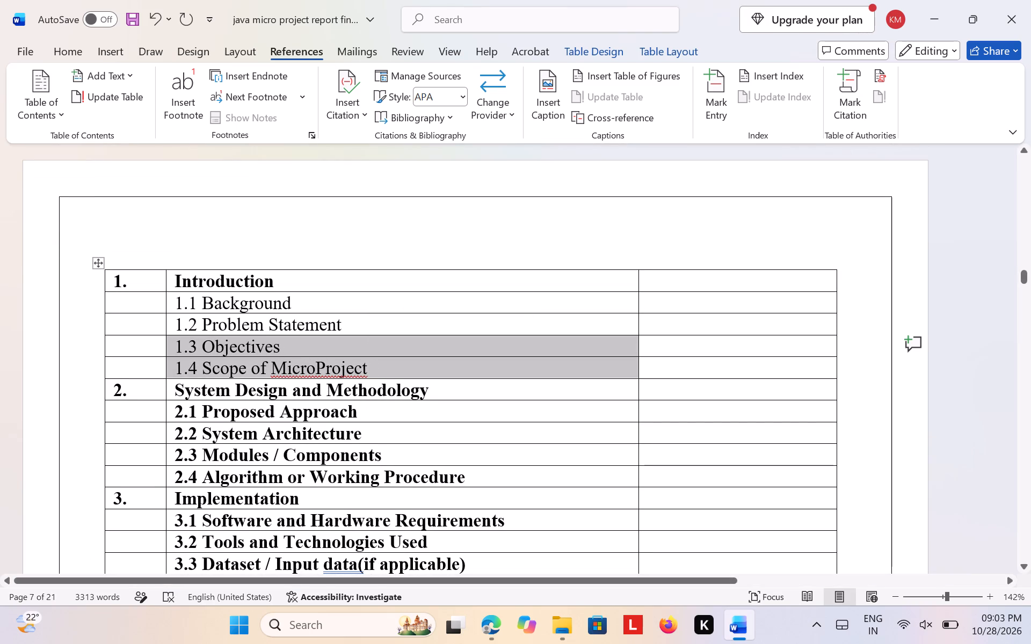
left_click_drag(469, 477, 204, 407)
key("ctrl+b")
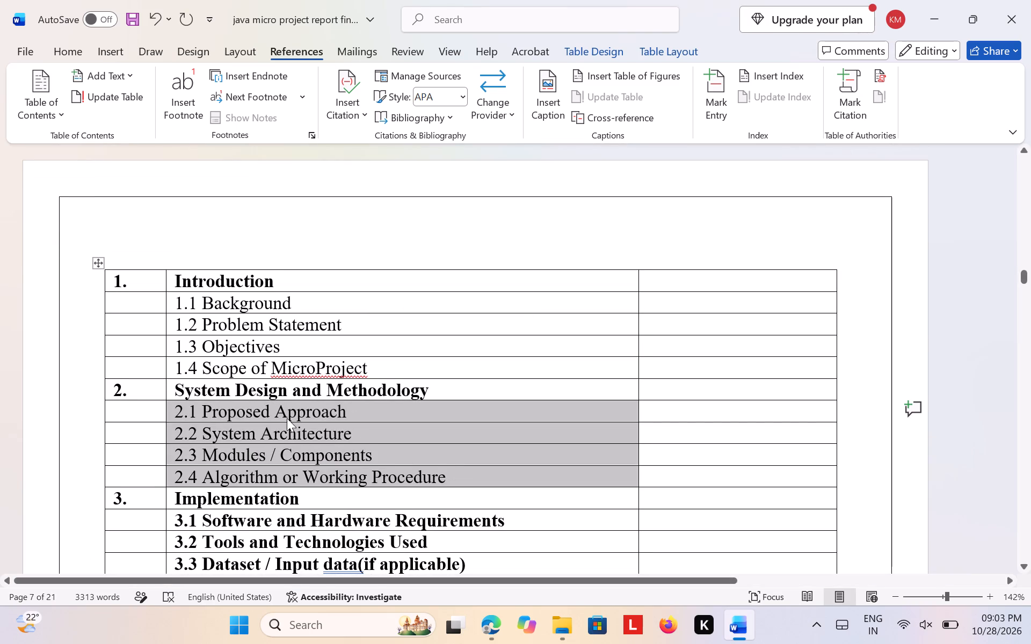
scroll(363, 429, "down", 2)
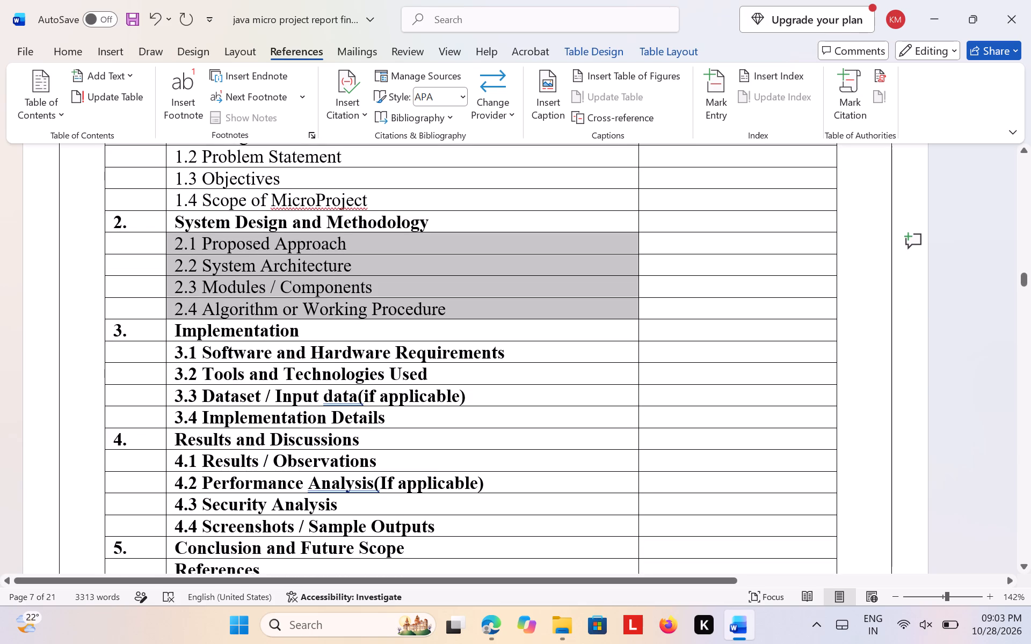
left_click_drag(416, 422, 221, 341)
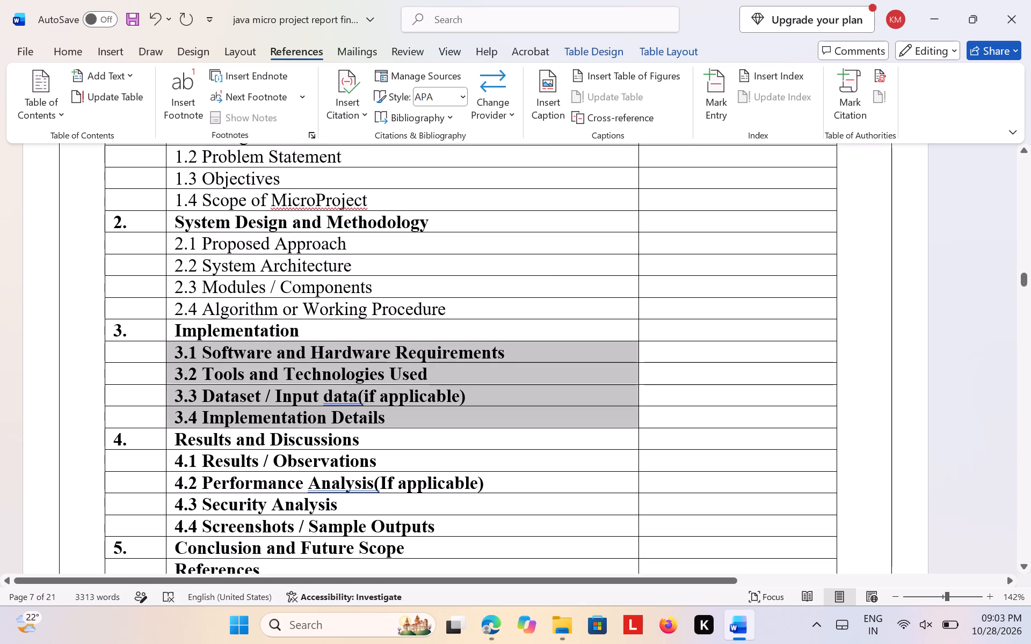
key("ctrl+b")
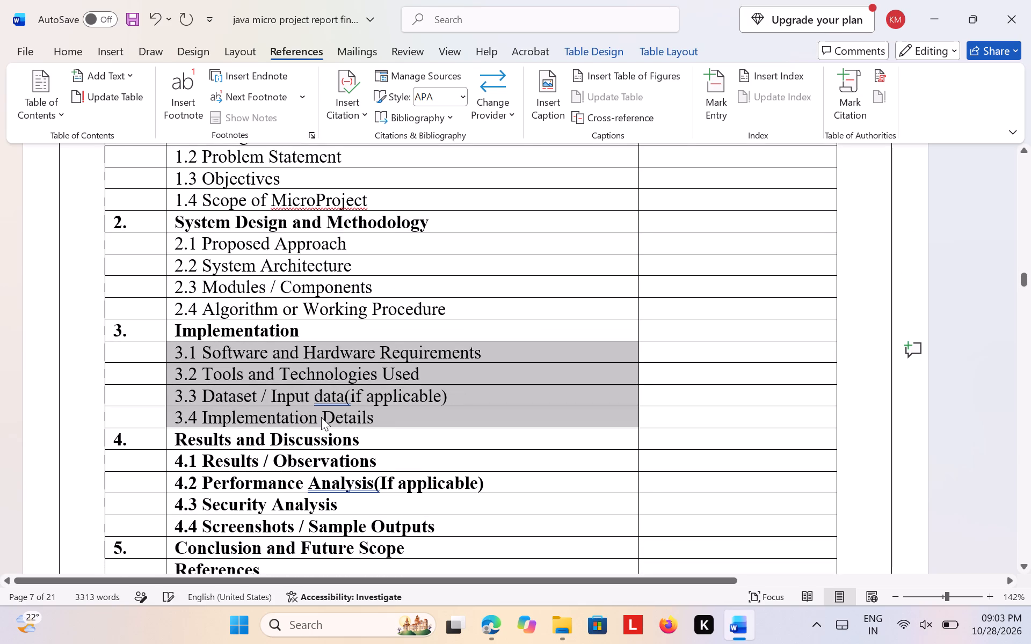
scroll(321, 417, "down", 1)
left_click_drag(448, 442, 226, 375)
key("ctrl+b")
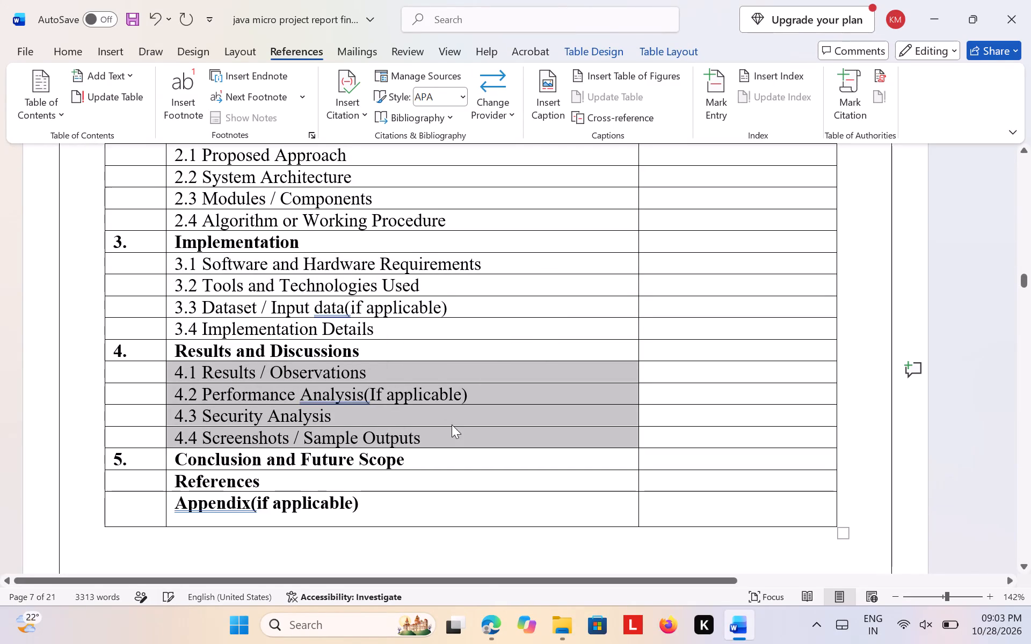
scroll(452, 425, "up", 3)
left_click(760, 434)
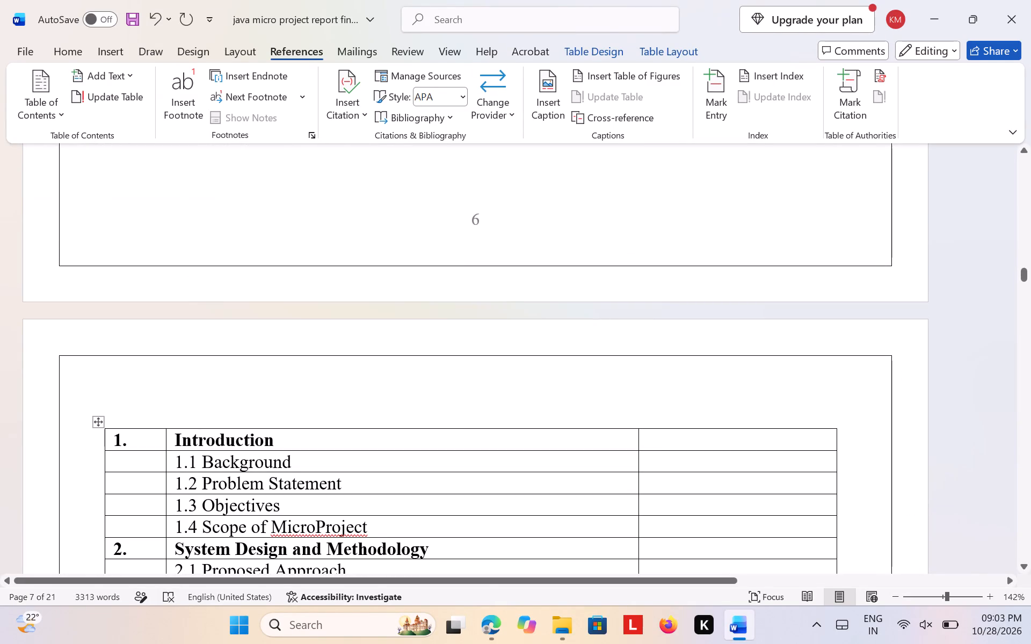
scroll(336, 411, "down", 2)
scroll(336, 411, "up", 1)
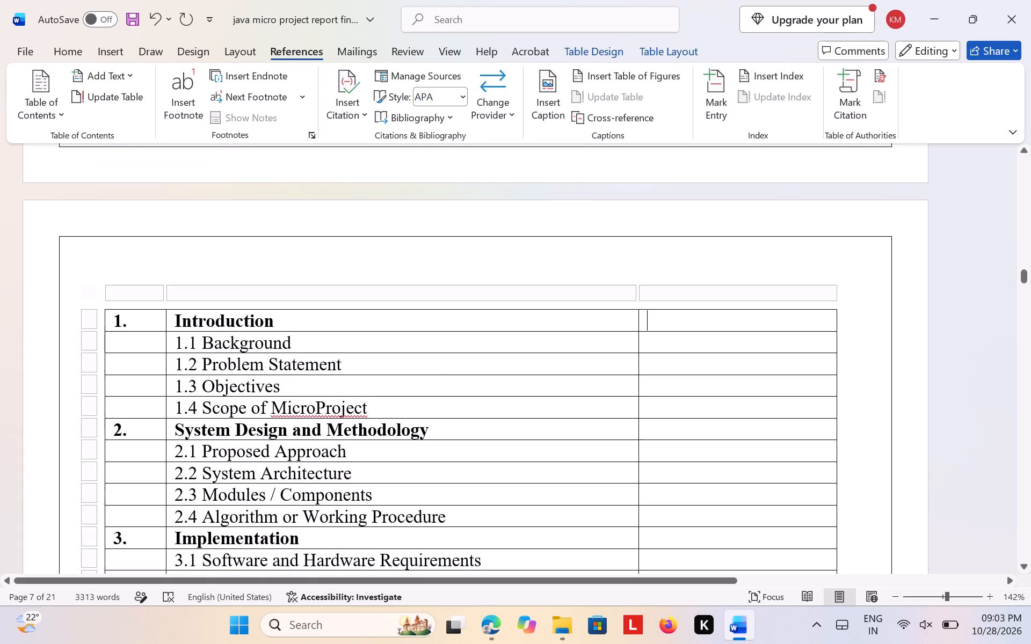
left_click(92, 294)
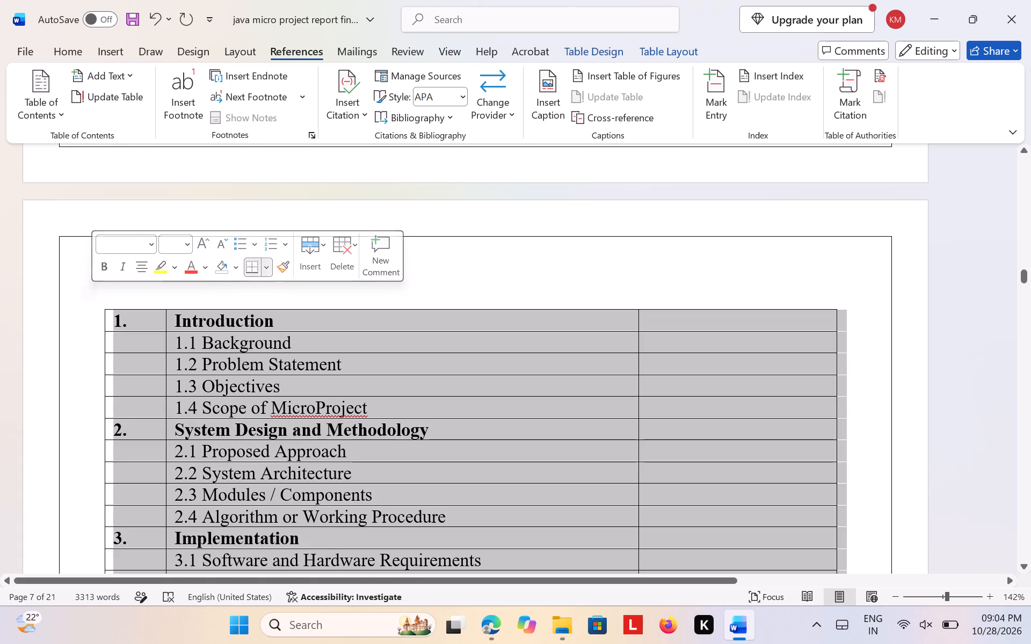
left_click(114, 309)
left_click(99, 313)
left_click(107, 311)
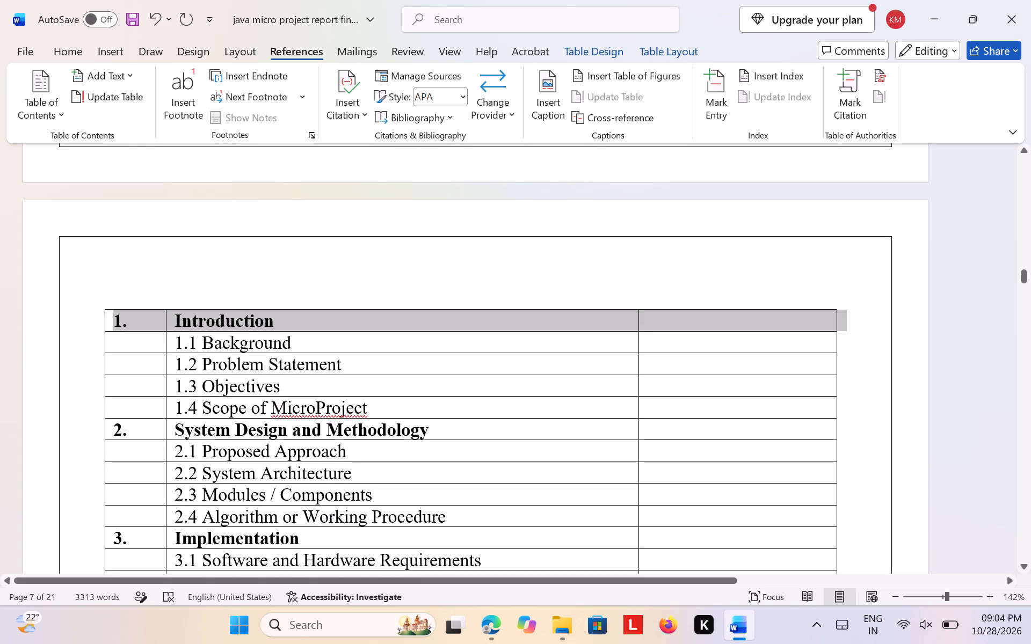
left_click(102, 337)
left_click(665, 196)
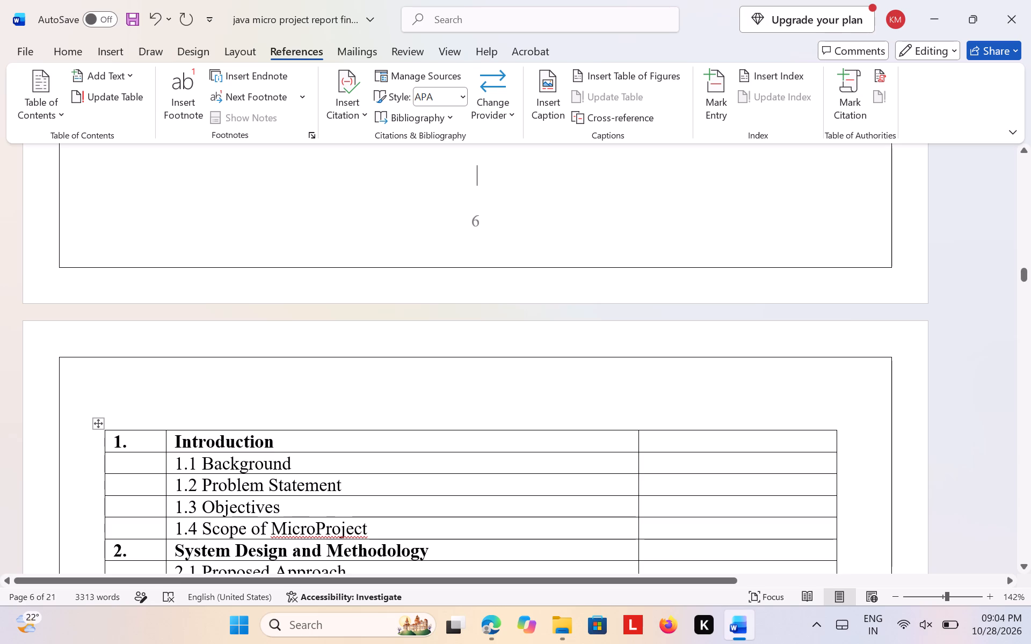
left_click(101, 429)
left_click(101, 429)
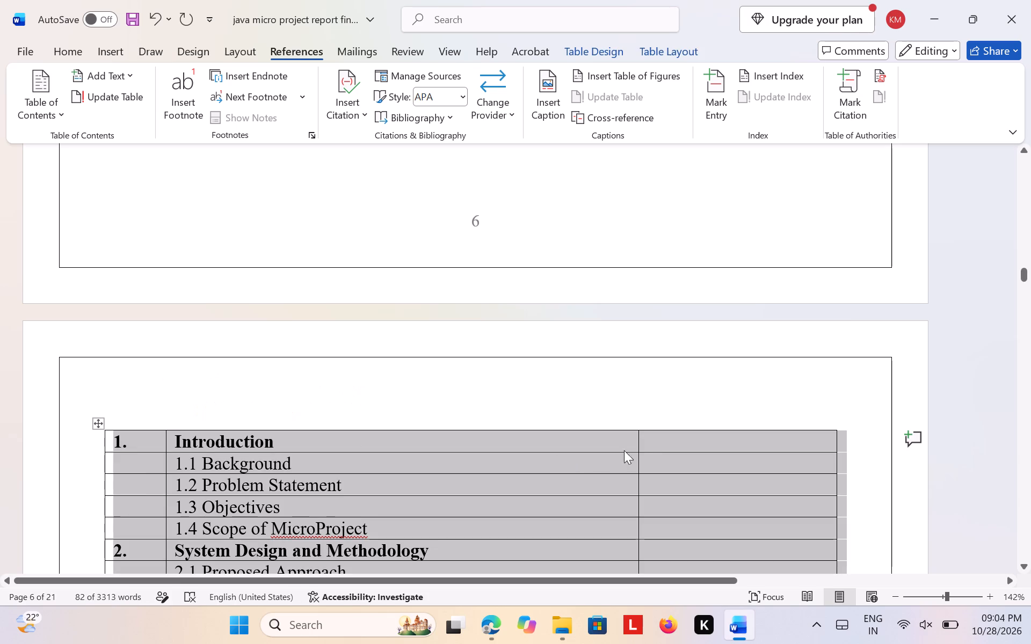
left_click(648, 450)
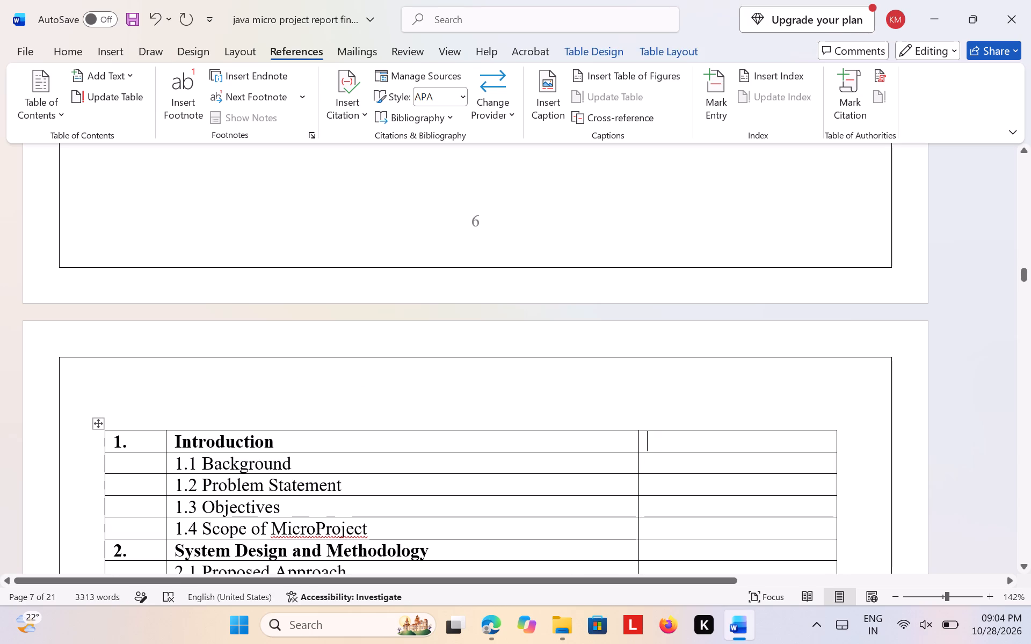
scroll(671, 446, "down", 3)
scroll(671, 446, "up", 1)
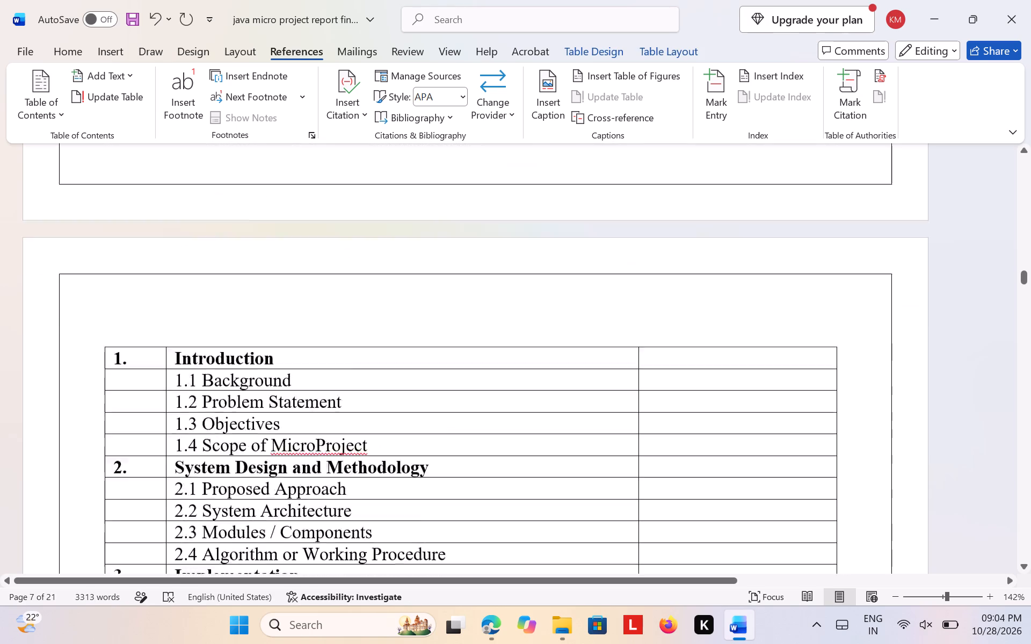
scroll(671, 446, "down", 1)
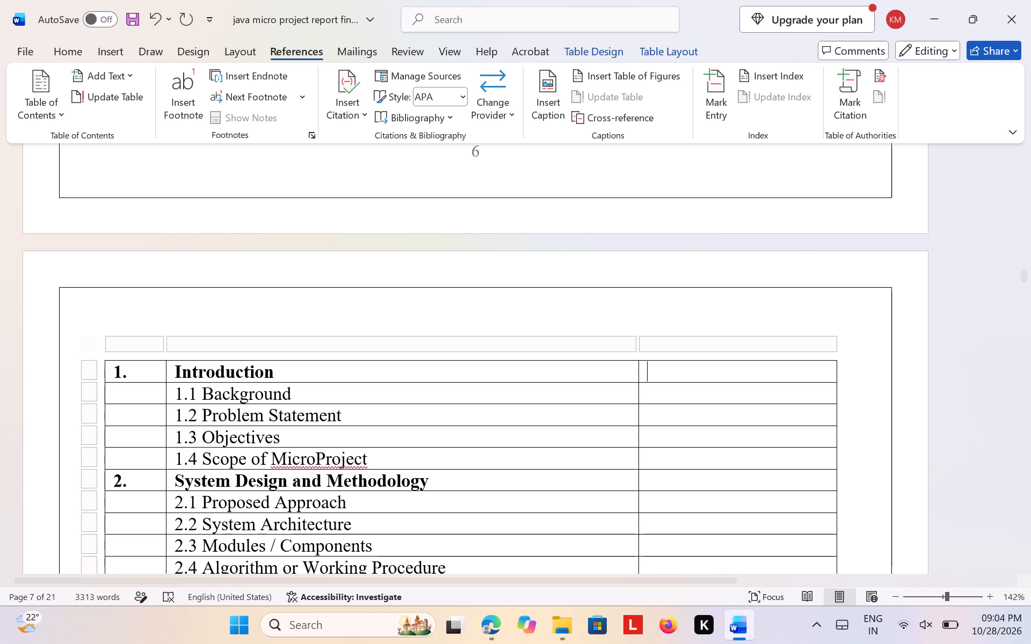
Enter 7 in regular weight in the third-column cell of the Introduction row.
key("7")
key("BackSpace")
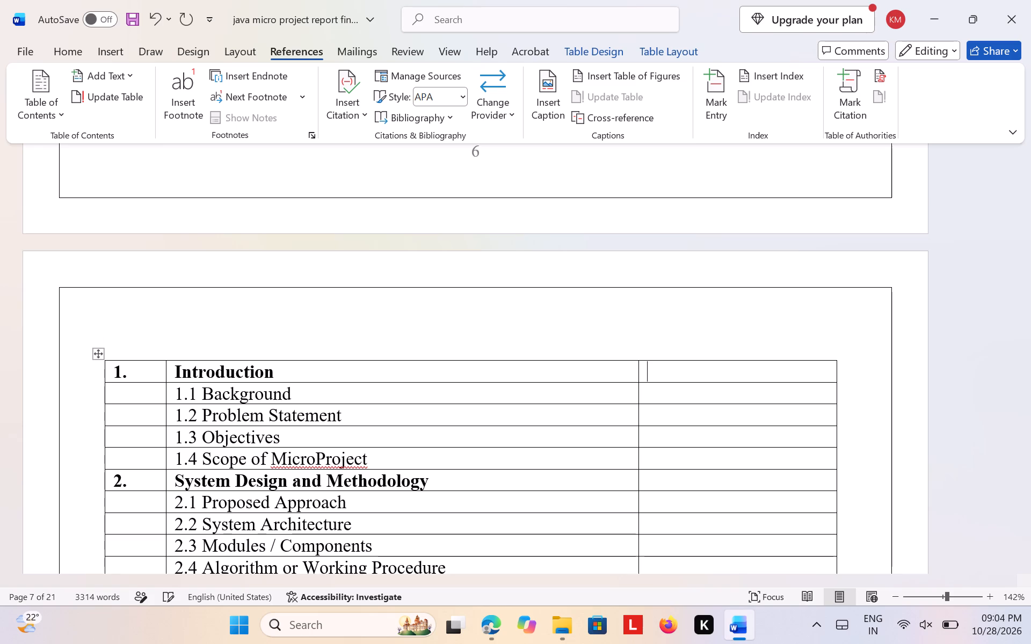
key("ctrl+b")
key("7")
key("Return")
key("BackSpace")
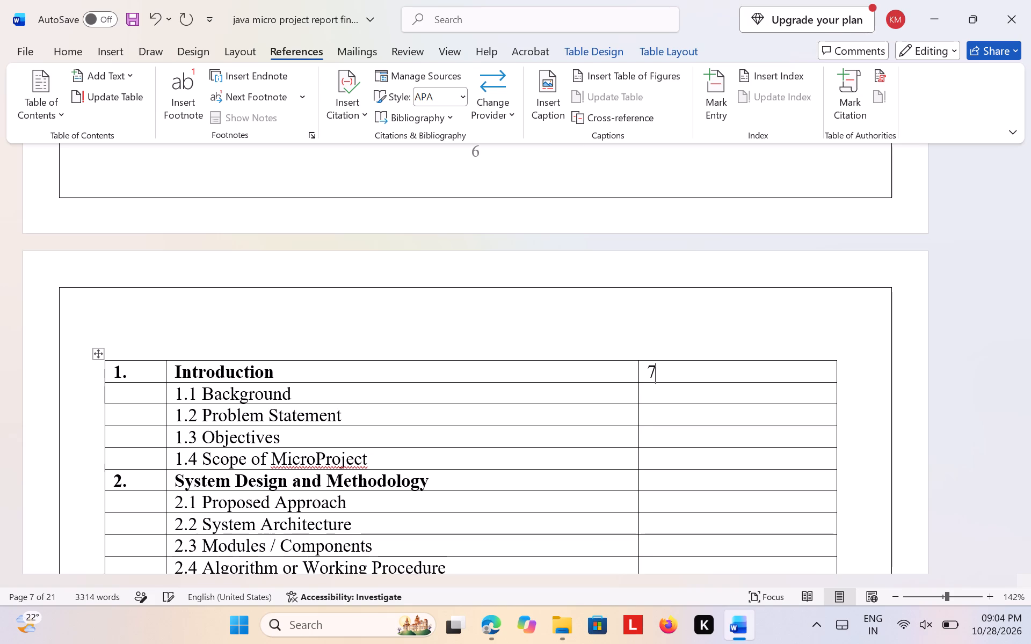
key("Down")
Narrow the contents table's third column from its outer edge until it is slightly wider than the numbering column.
left_click(836, 380)
left_click_drag(836, 380, 686, 383)
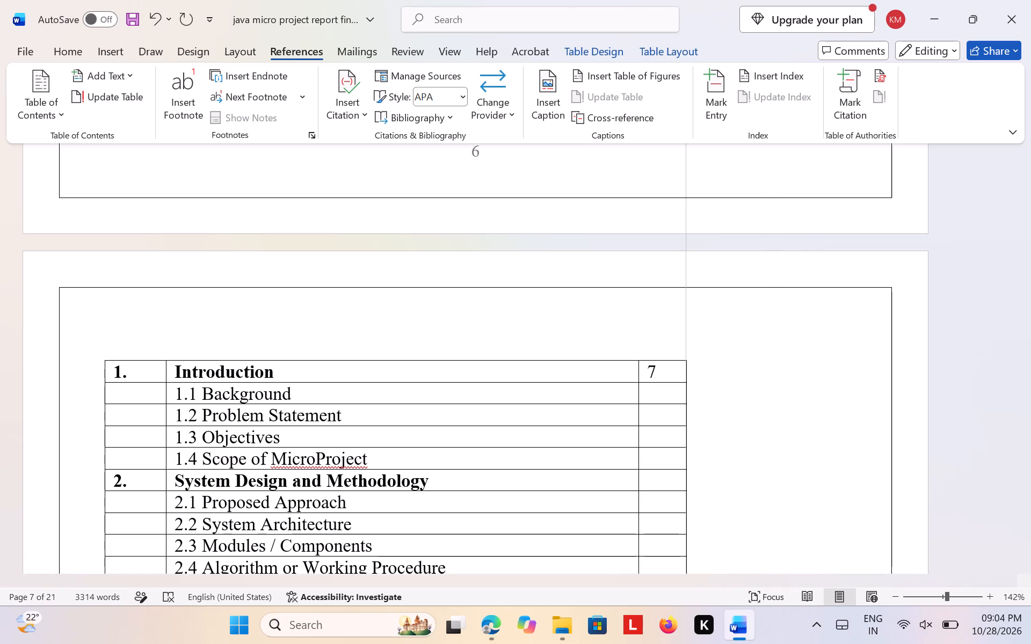
left_click_drag(686, 383, 707, 382)
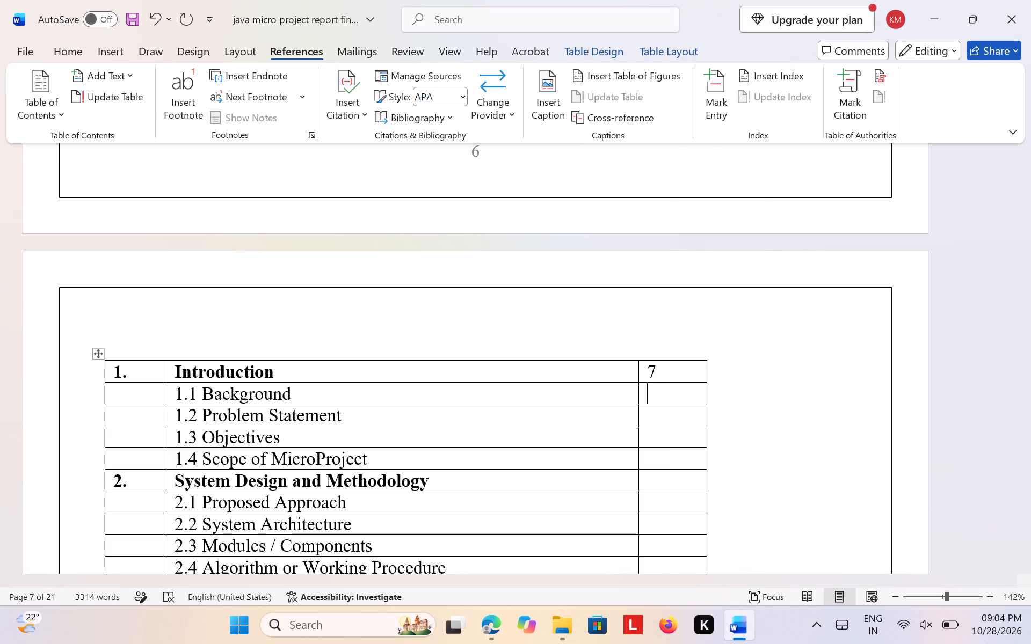
scroll(776, 380, "down", 1)
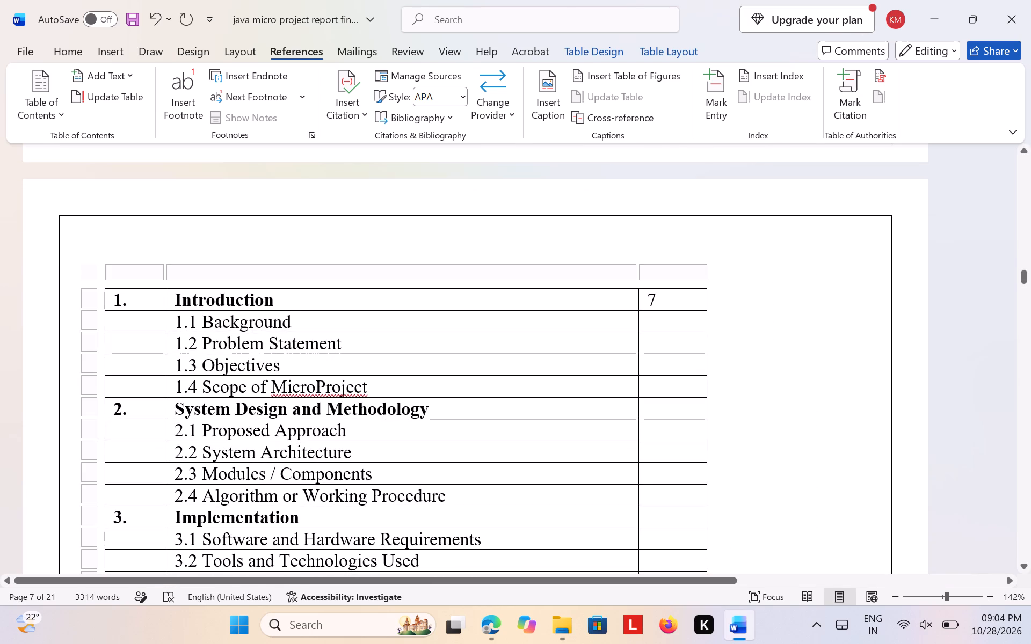
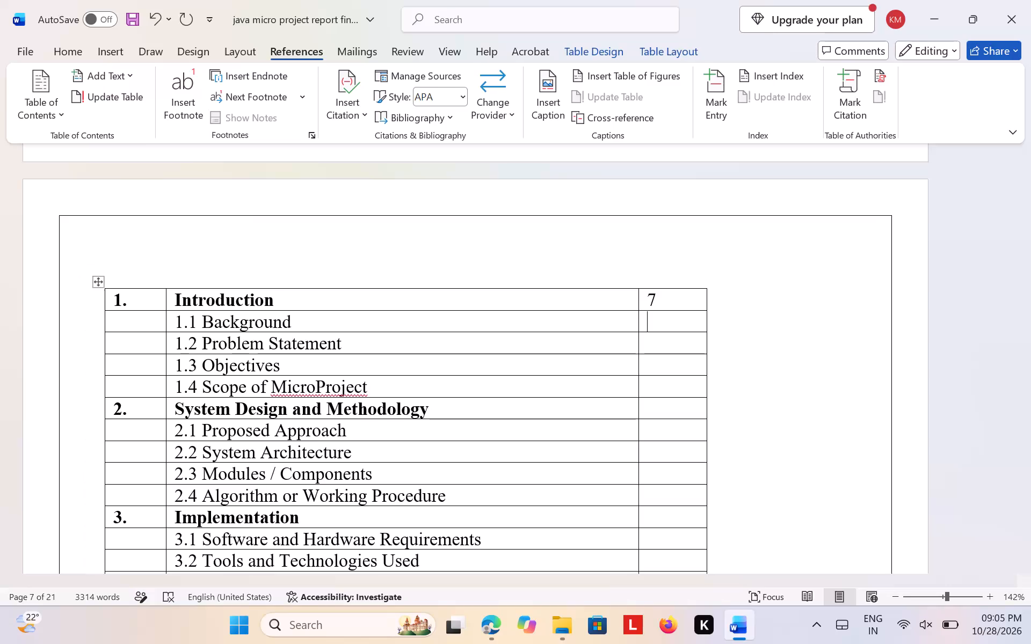
Enter page number 7 for subheadings 1.1, 1.2 and 1.3 and 8 for 1.4 in the contents table's third column.
key("7")
key("Down")
key("7")
key("Down")
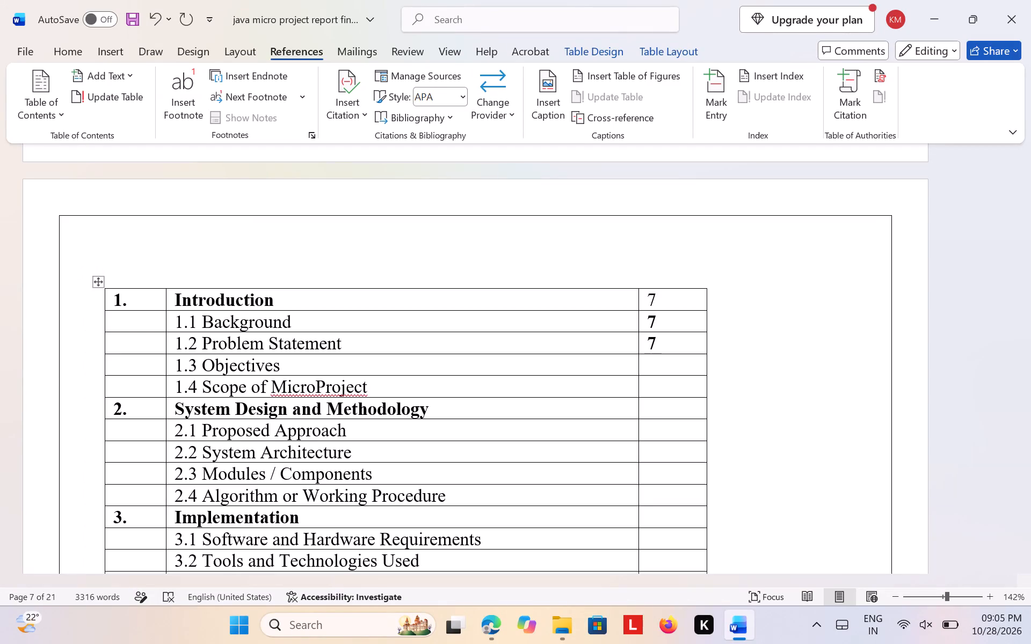
key("8")
key("Down")
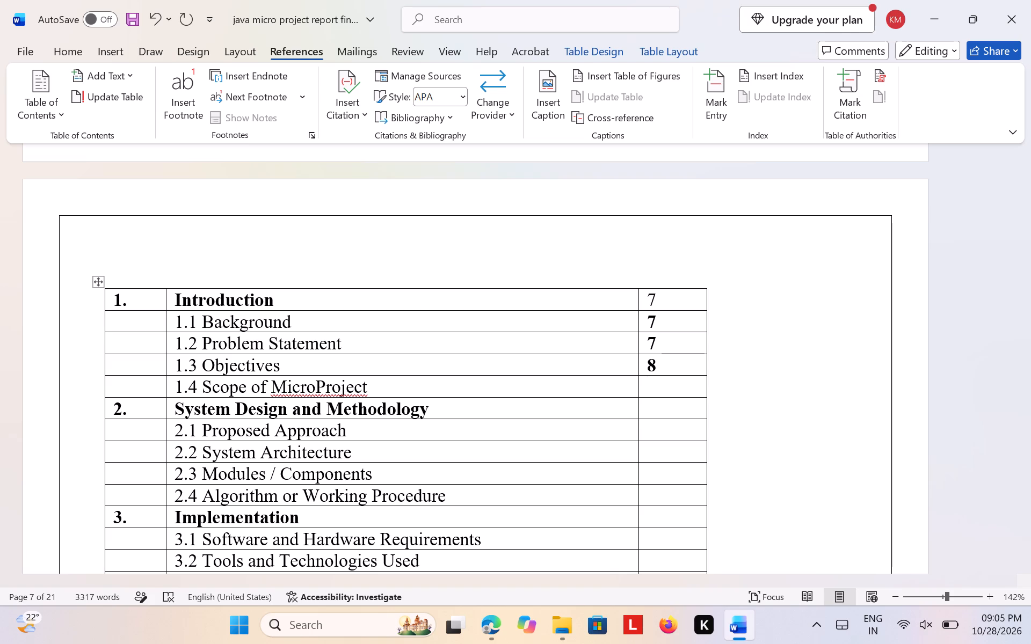
key("Up")
key("BackSpace")
key("7")
key("Return")
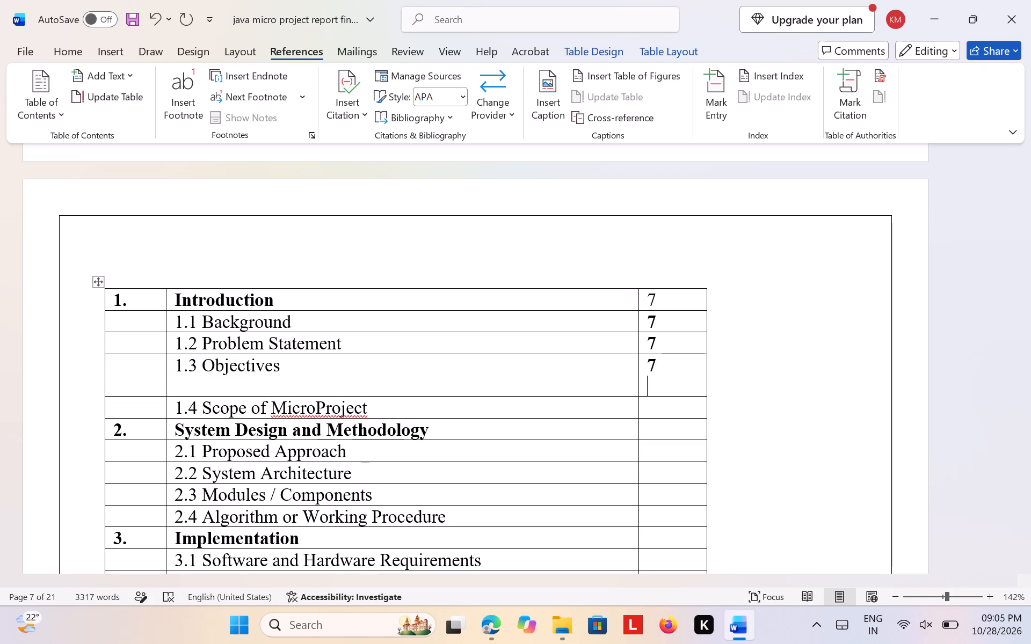
key("BackSpace")
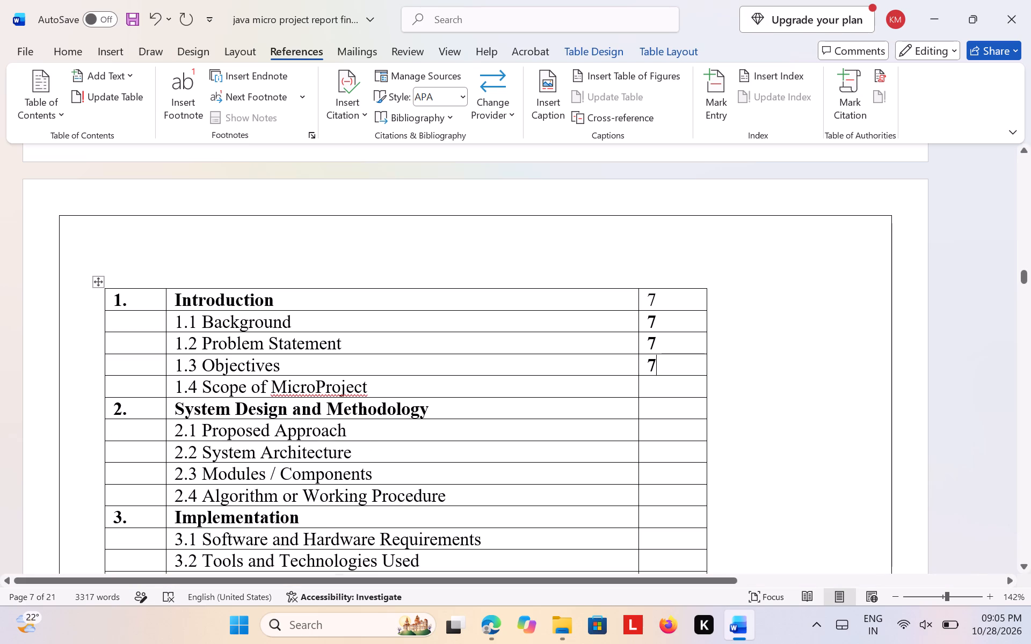
left_click(656, 390)
key("8")
Enter page number 8 for the System Design and Methodology heading and 9 for 2.1 Proposed Approach.
key("Down")
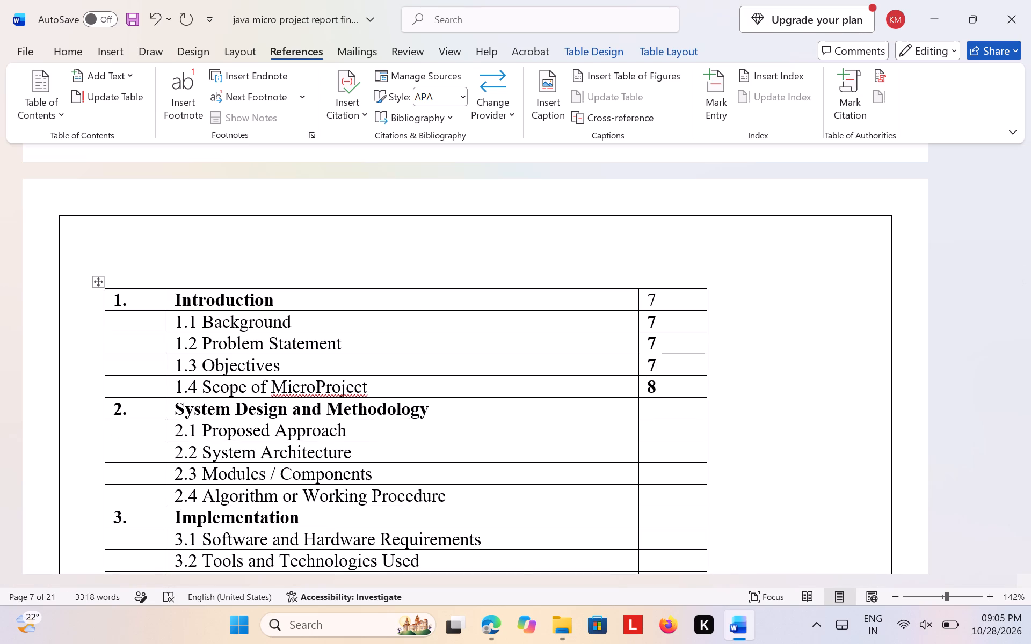
key("8")
key("BackSpace")
key("8")
key("Down")
key("8")
key("Down")
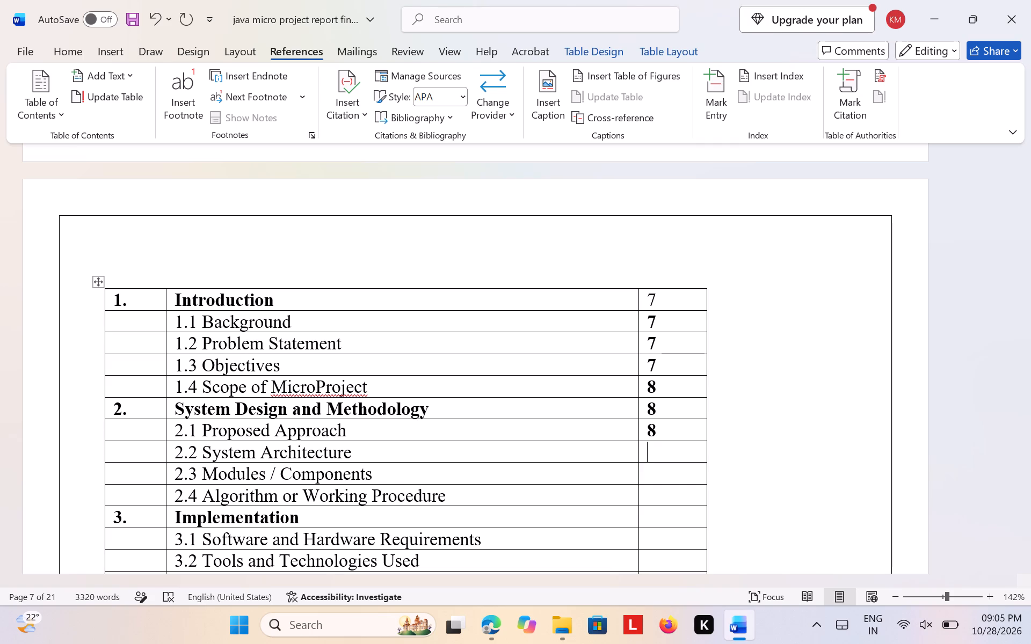
key("BackSpace")
key("Up")
key("Right")
key("BackSpace")
key("8")
key("Down")
left_click(662, 425)
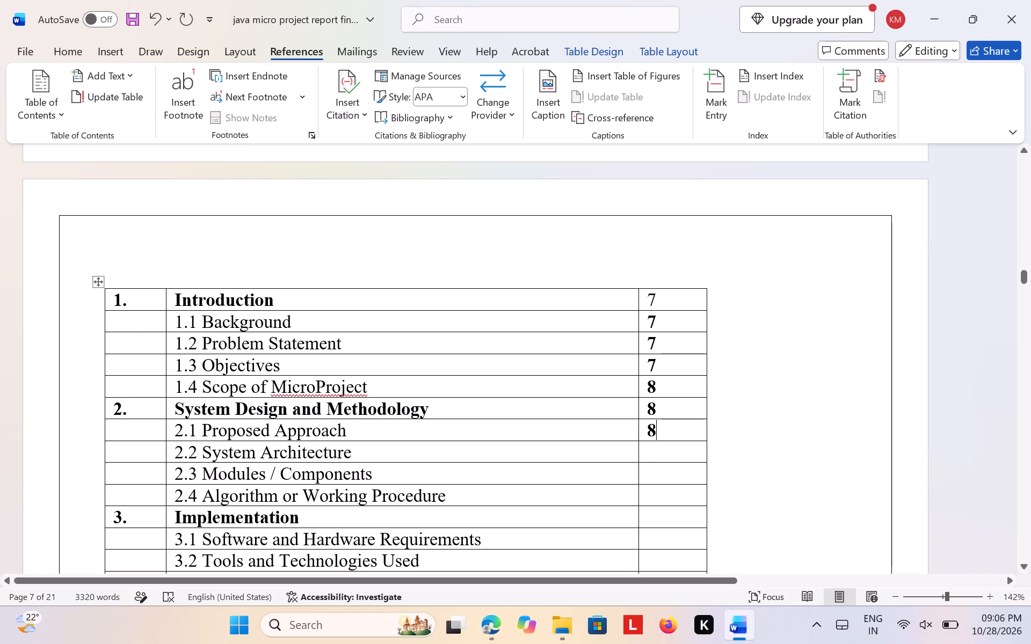
key("BackSpace")
key("9")
Enter page numbers 9 for 2.2 System Architecture, 10 for 2.3 Modules / Components and 11 for 2.4 Algorithm or Working Procedure.
key("Down")
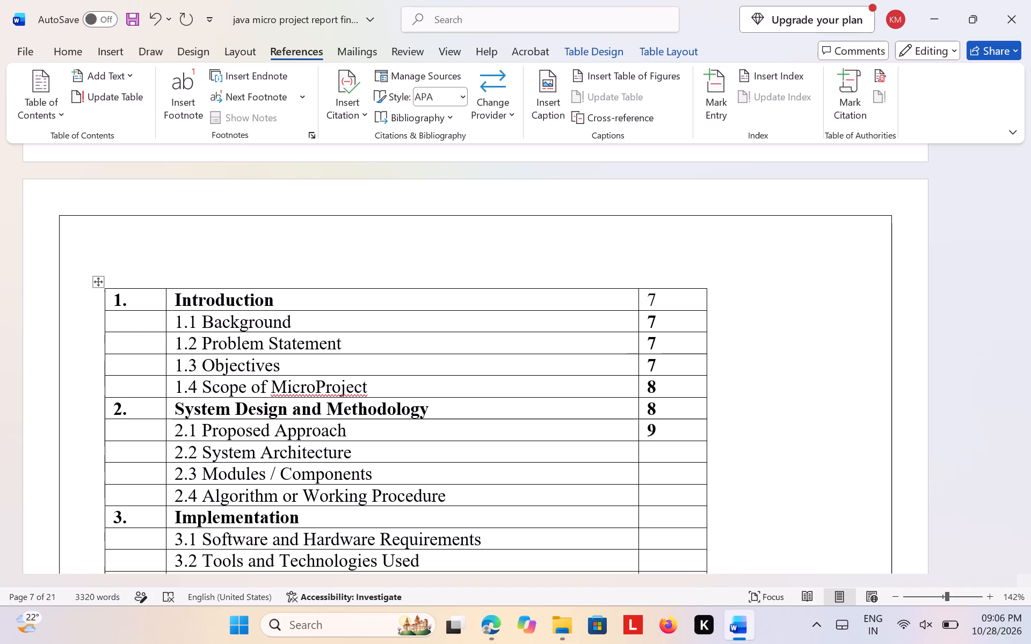
key("9")
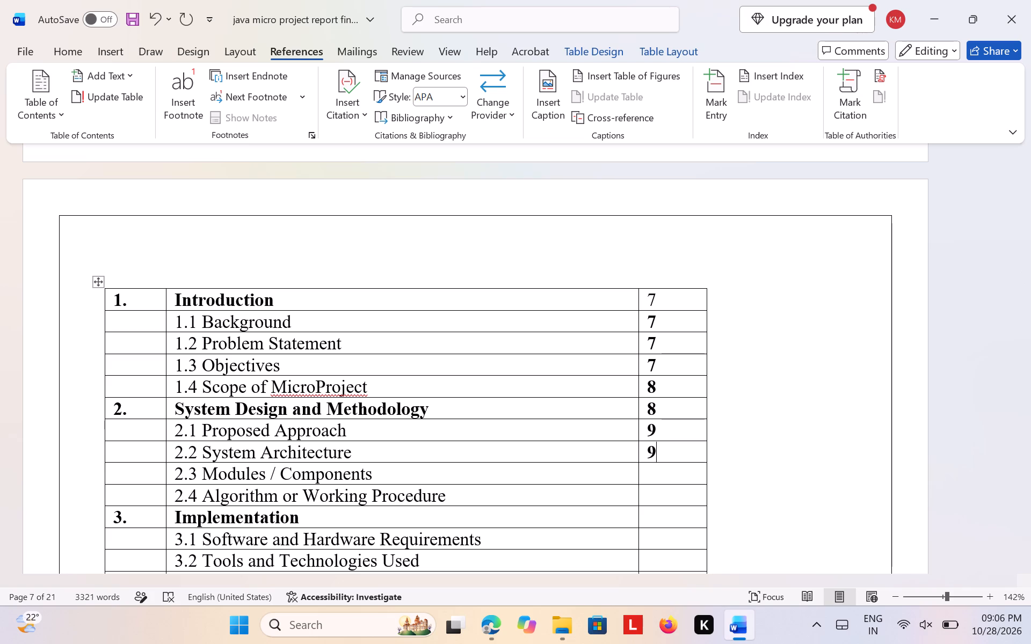
key("Down")
type("10")
key("Down")
type("10")
key("BackSpace")
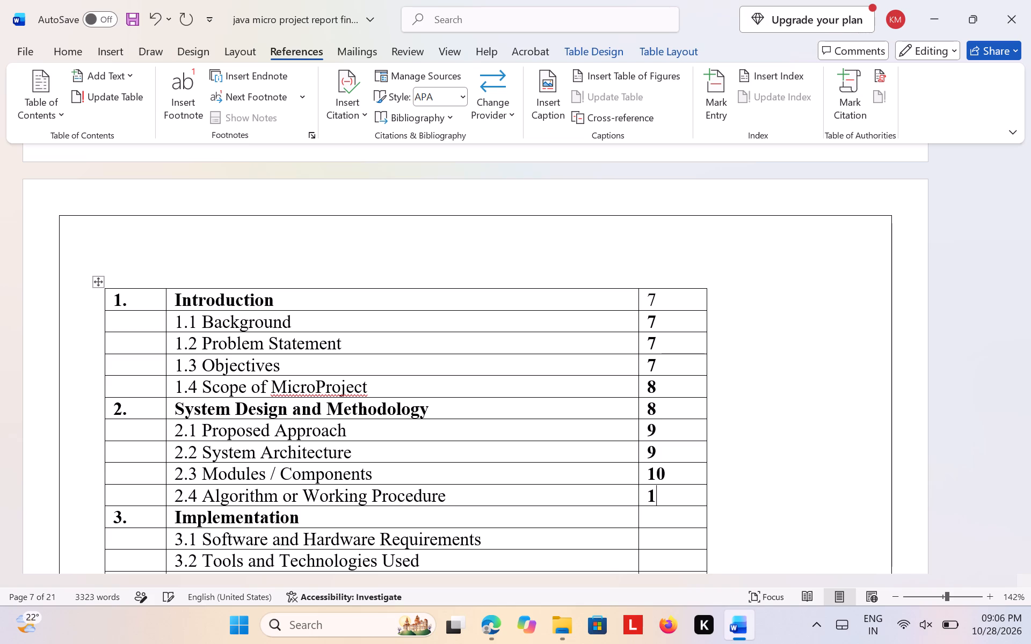
key("1")
Enter page number 12 for the Implementation heading and for subheadings 3.1 and 3.2.
key("Down")
type("12")
key("Down")
key("Down")
key("Up")
type("12")
key("Down")
type("12")
Enter page number 13 for 3.3 Dataset / Input data and the range 13-14 for 3.4 Implementation Details.
scroll(662, 425, "down", 1)
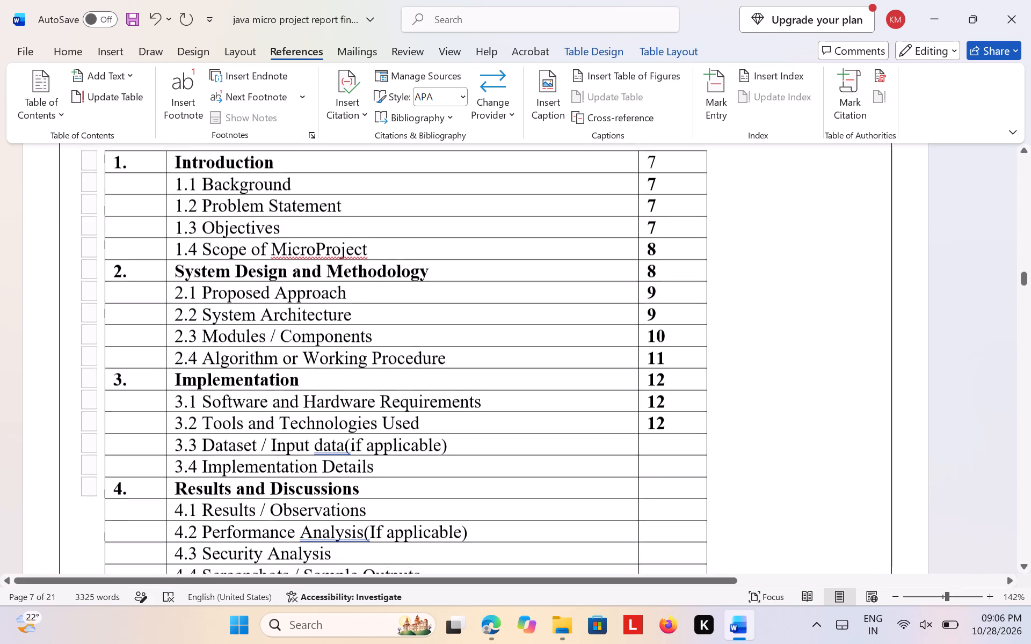
scroll(662, 425, "down", 1)
left_click(666, 442)
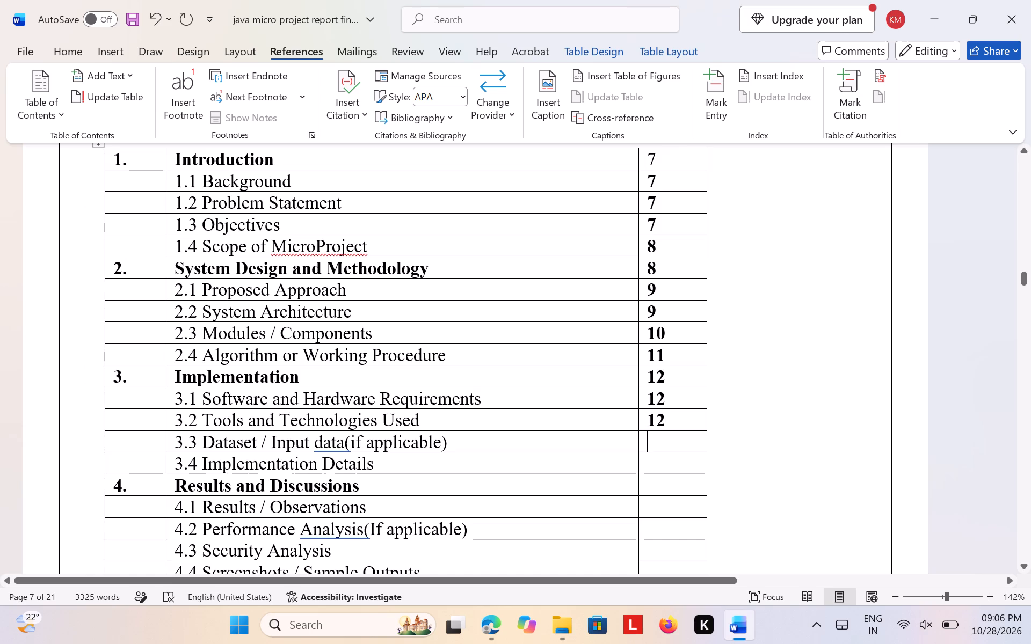
type("13")
key("Down")
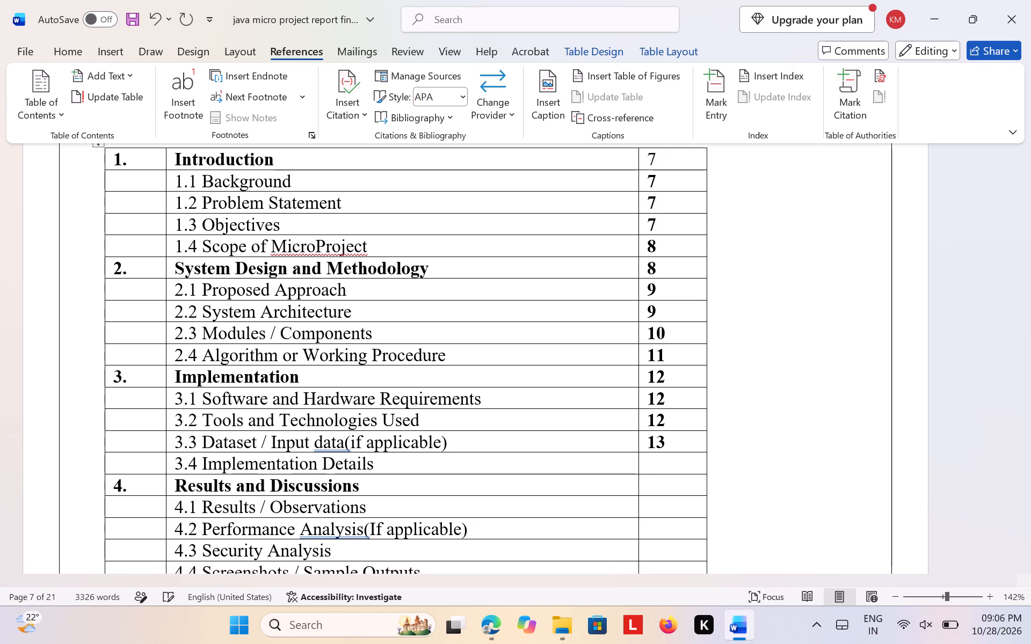
type("13")
key("Down")
key("Up")
key("BackSpace")
key("3")
key("minus")
type("14")
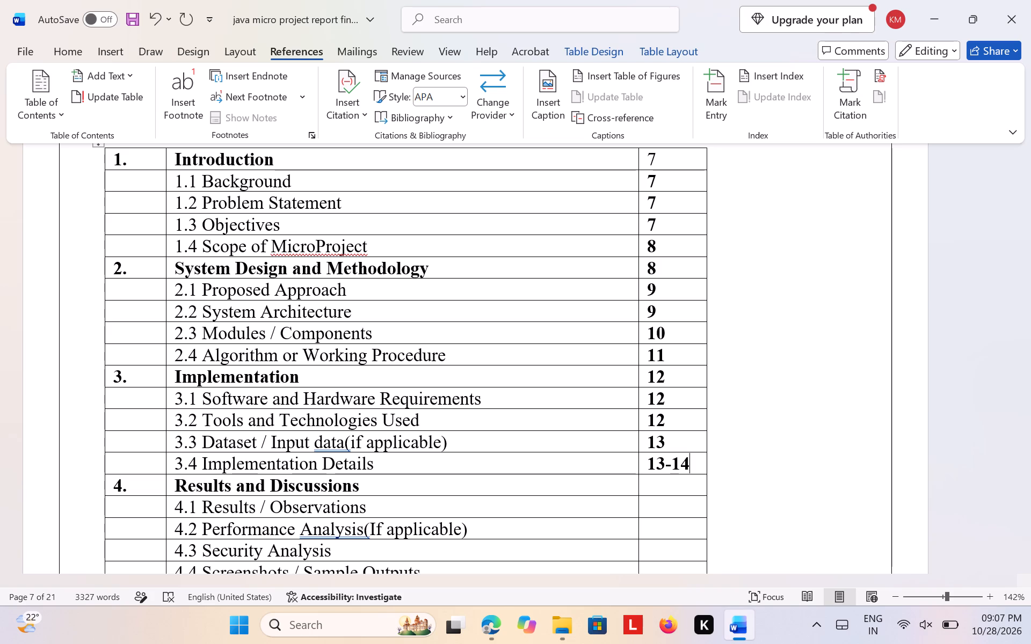
Enter page number 15 for the Results and Discussions heading and for 4.1 Results / Observations.
key("Down")
type("15")
key("Down")
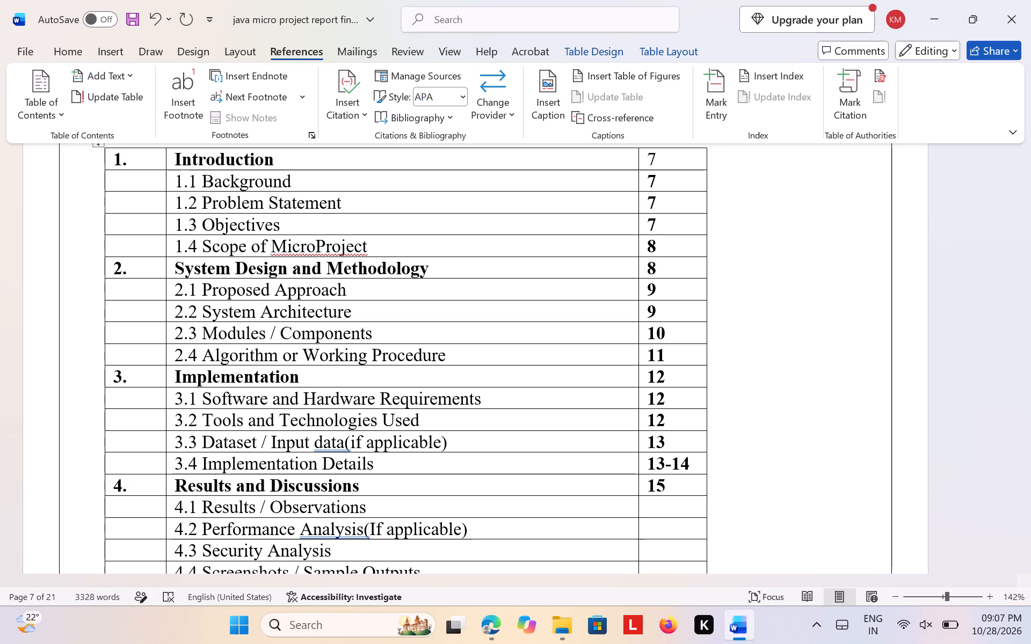
type("15")
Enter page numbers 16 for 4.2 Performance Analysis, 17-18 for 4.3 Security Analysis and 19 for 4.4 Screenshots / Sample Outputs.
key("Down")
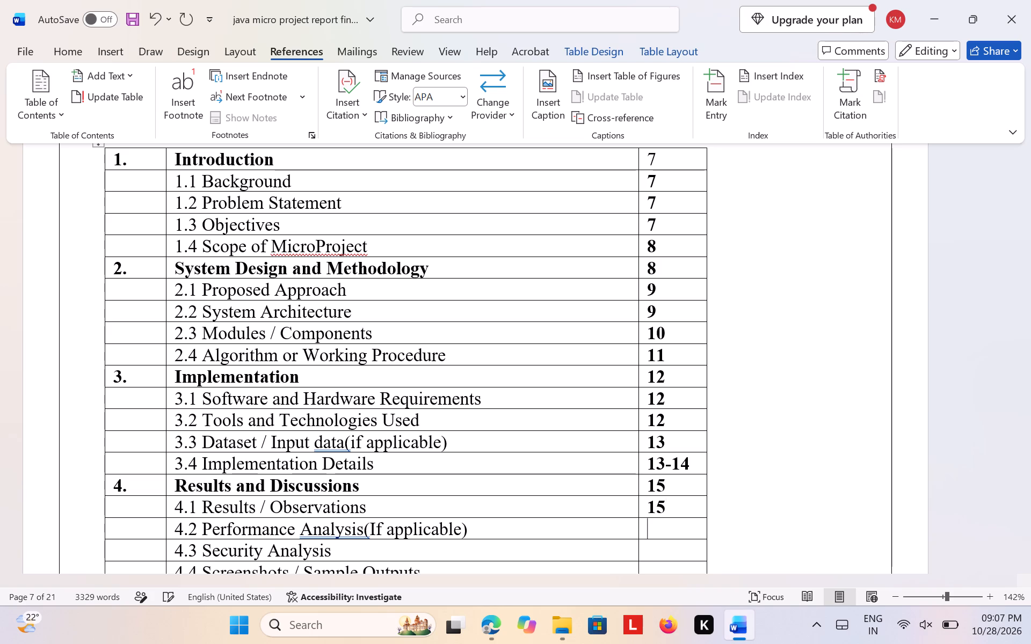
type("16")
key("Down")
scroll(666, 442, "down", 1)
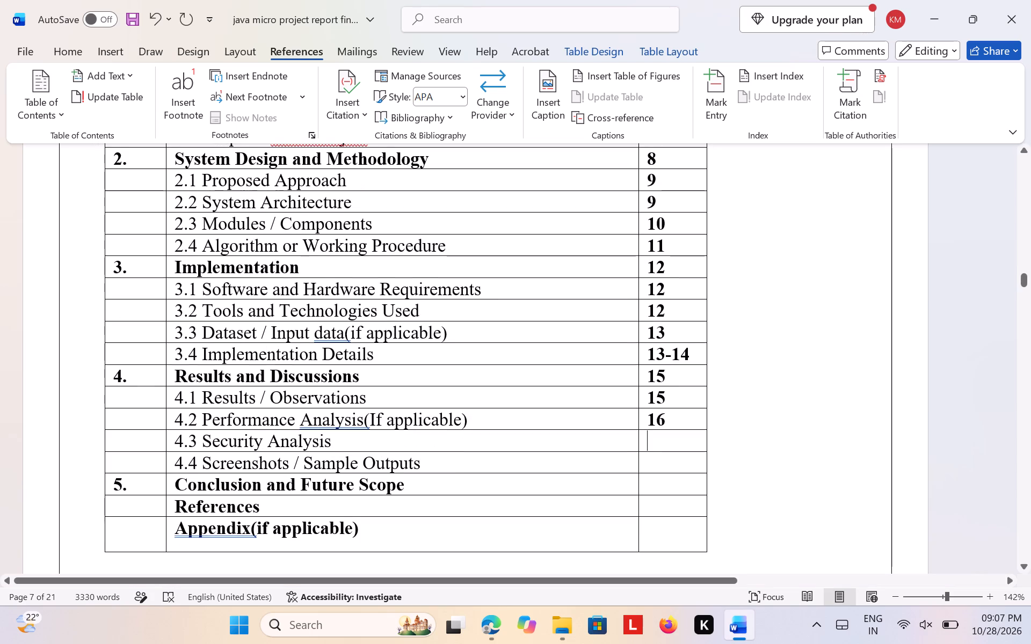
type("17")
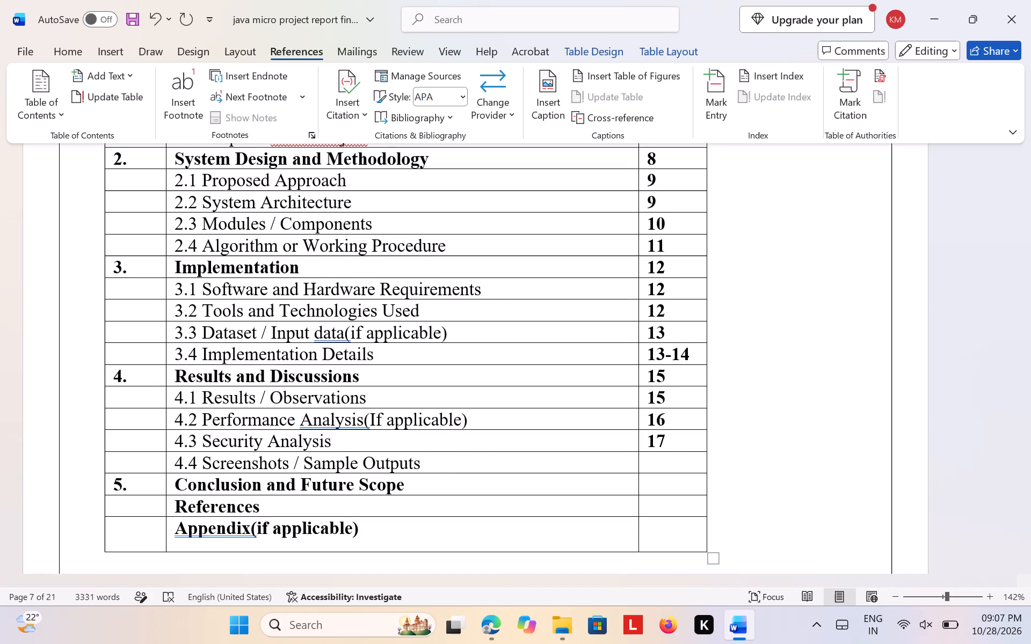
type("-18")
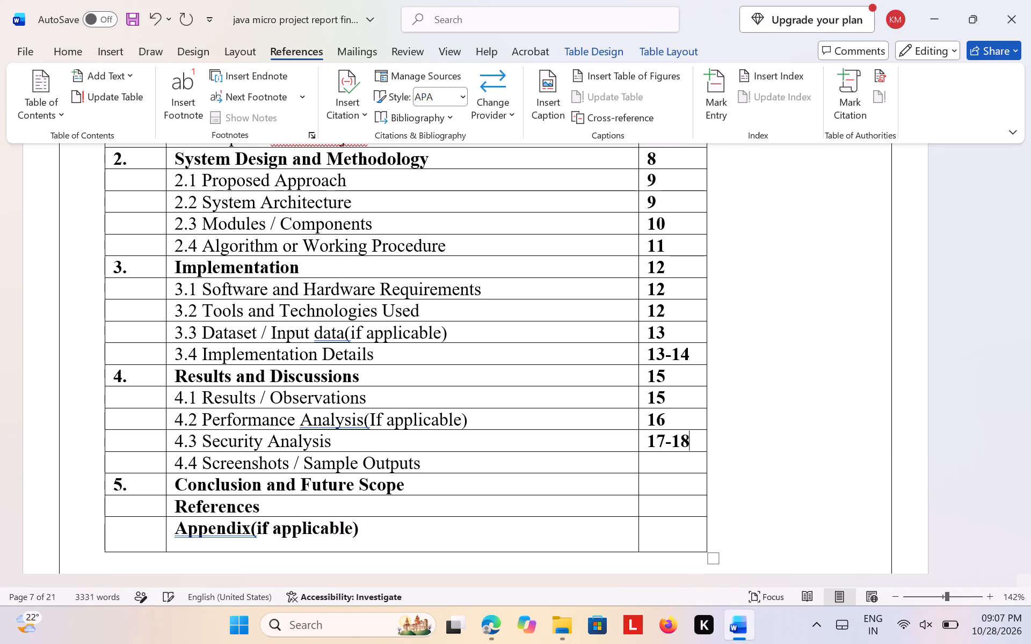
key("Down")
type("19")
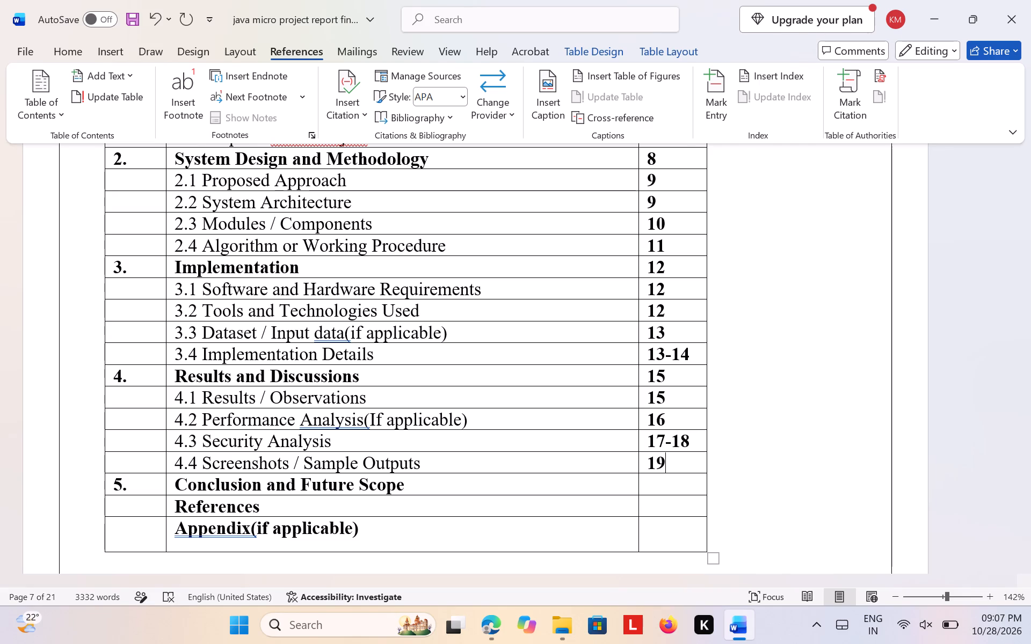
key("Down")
Replace the page number for 4.4 Screenshots / Sample Outputs with the range 17-18.
key("BackSpace")
key("BackSpace")
key("Up")
key("Right")
key("Right")
key("BackSpace")
key("BackSpace")
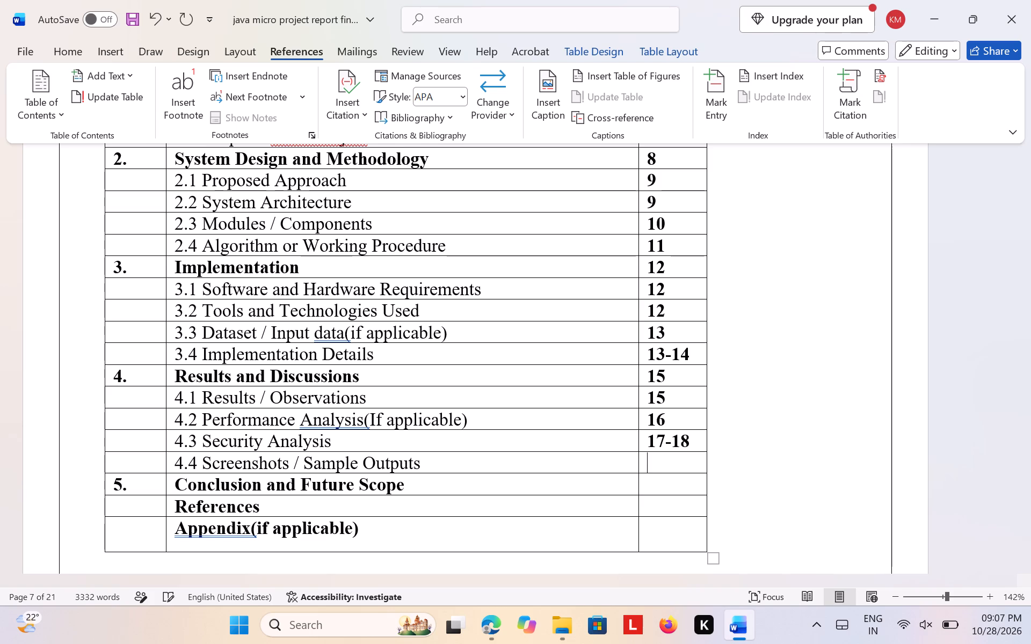
key("Up")
key("Right")
key("Right")
key("Right")
key("Right")
key("Down")
type("17")
type("-18")
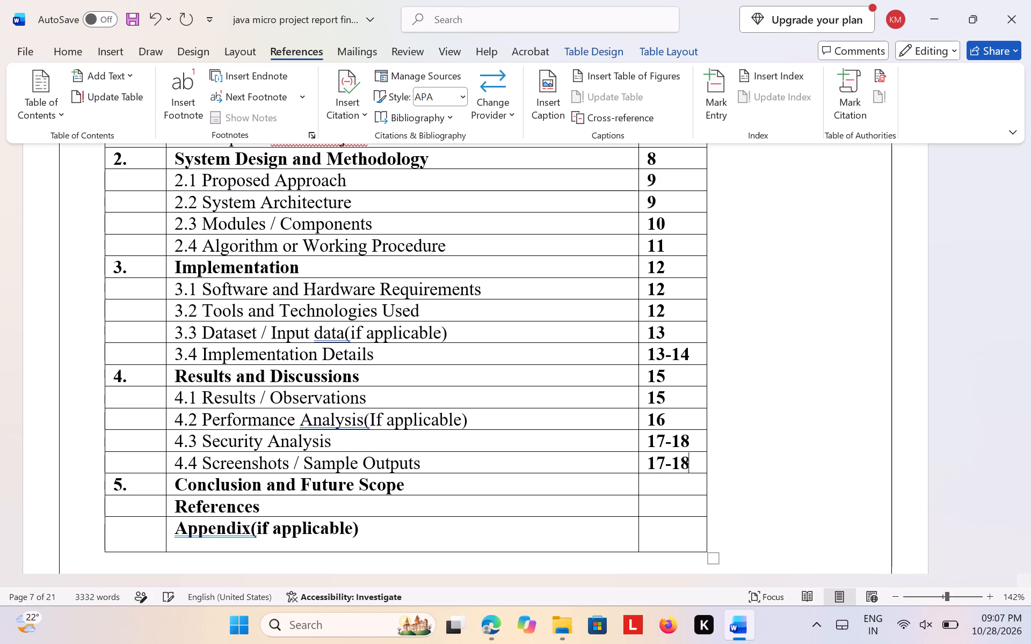
Replace the page range for 4.3 Security Analysis with 16.
key("Up")
key("BackSpace")
key("BackSpace")
key("BackSpace")
key("BackSpace")
key("BackSpace")
type("16")
Change the page number for 4.2 Performance Analysis to 15.
key("Up")
key("Up")
key("Down")
key("BackSpace")
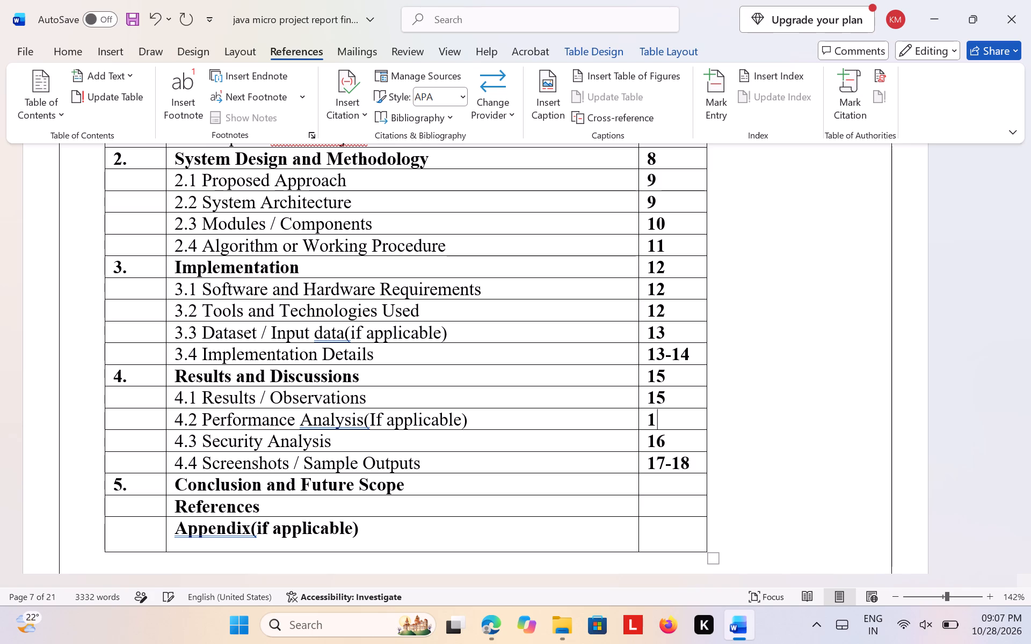
key("5")
Enter page number 19 for the Conclusion and Future Scope heading.
key("Up")
key("Up")
key("Down")
key("Down")
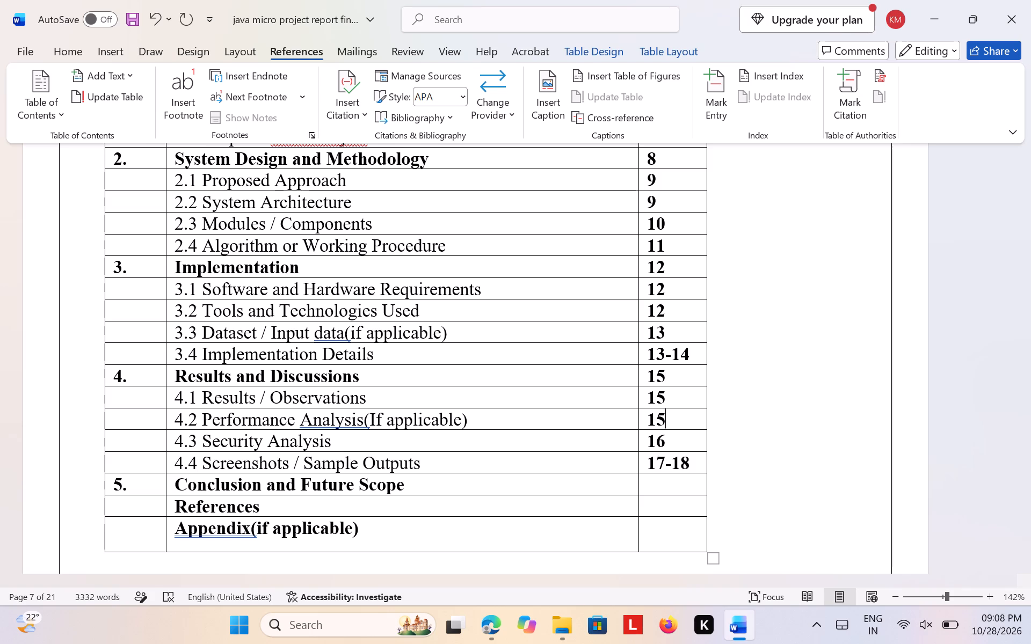
key("Down")
key("Down")
key("Down")
type("19")
Enter page number 20 for both the References and Appendix rows.
key("Down")
left_click_drag(670, 487, 658, 478)
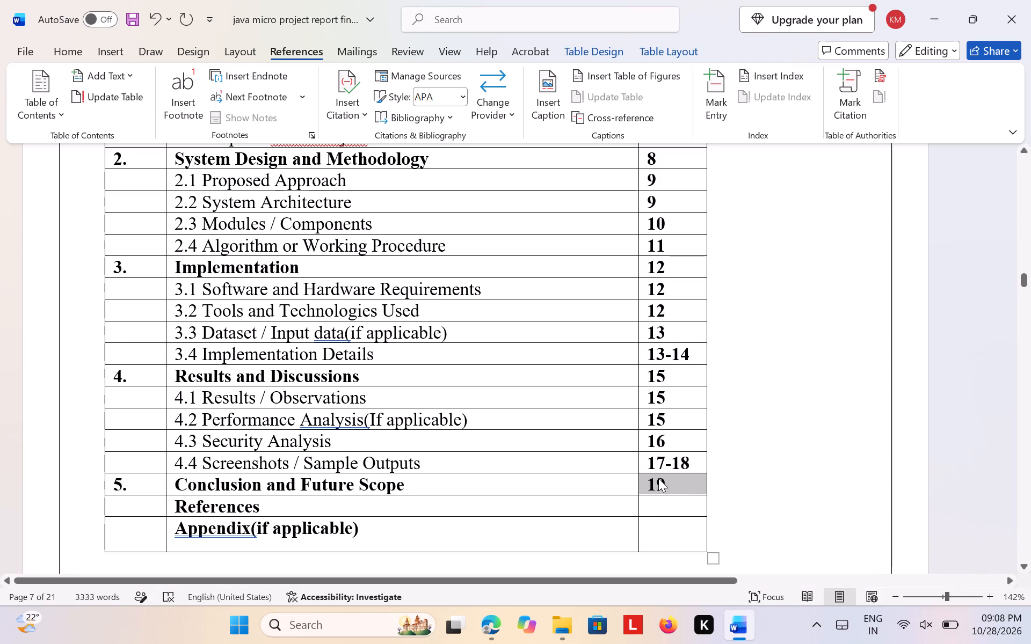
left_click(685, 483)
key("Down")
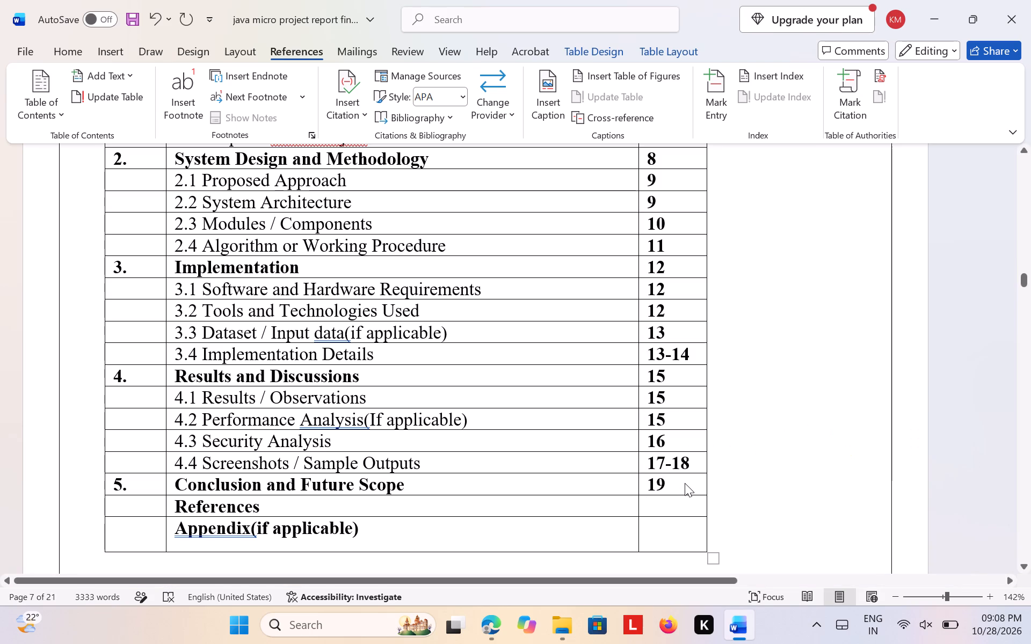
type("20")
key("Up")
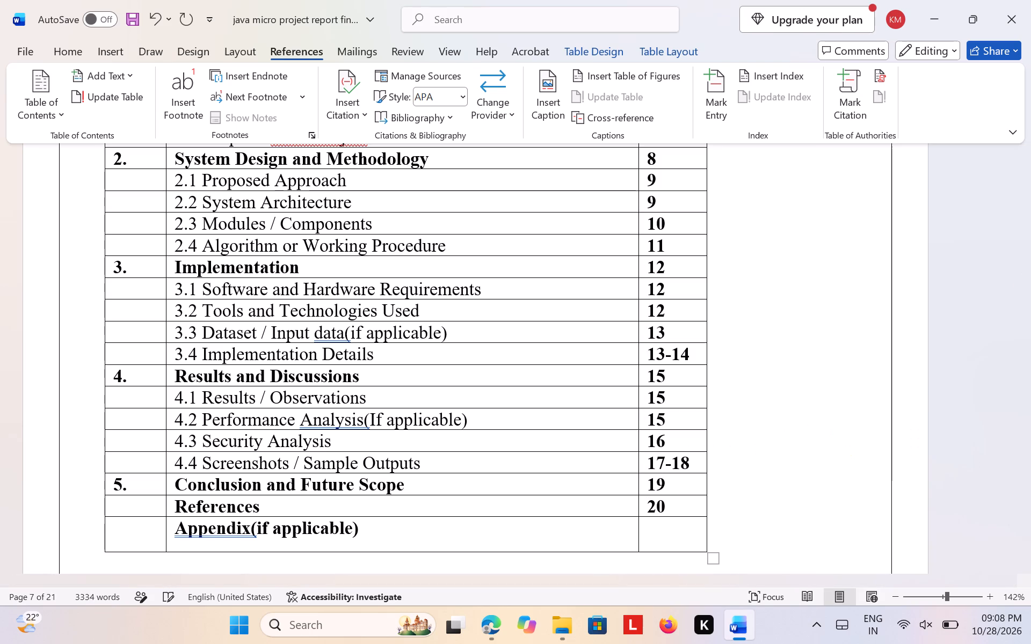
key("Down")
key("Down")
type("29")
key("BackSpace")
key("0")
Remove bold formatting from the page numbers in the third column, from the Appendix row up to 1.1 Background.
left_click_drag(676, 538, 652, 528)
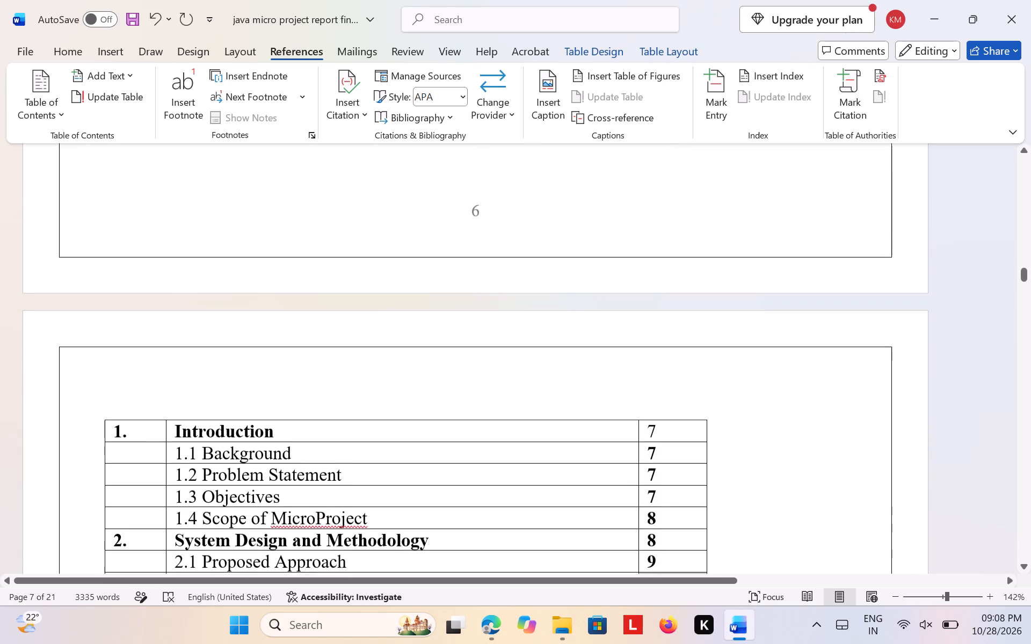
left_click_drag(652, 528, 652, 445)
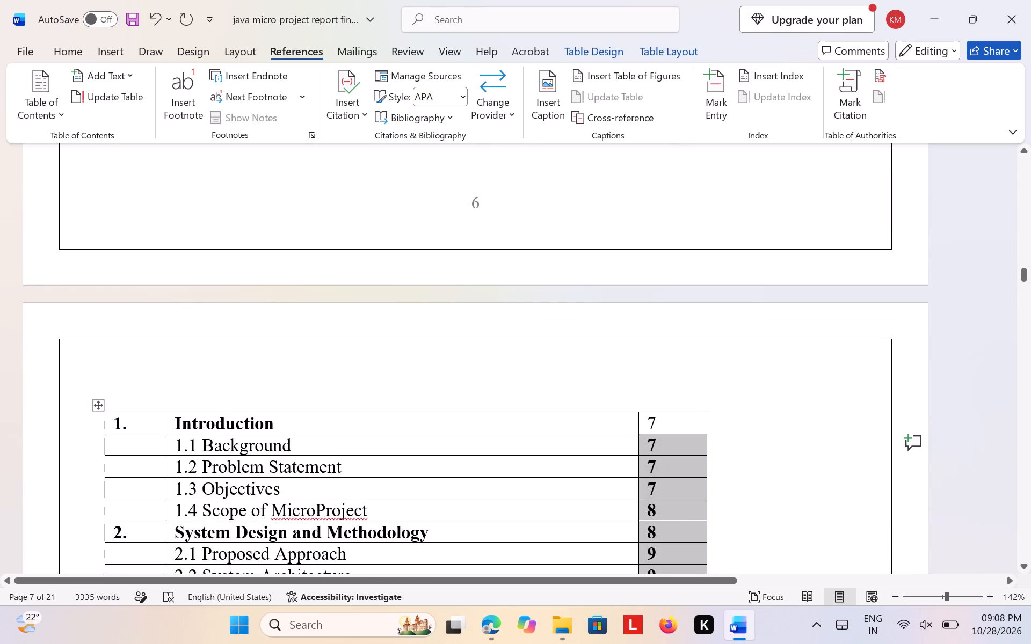
key("ctrl+b")
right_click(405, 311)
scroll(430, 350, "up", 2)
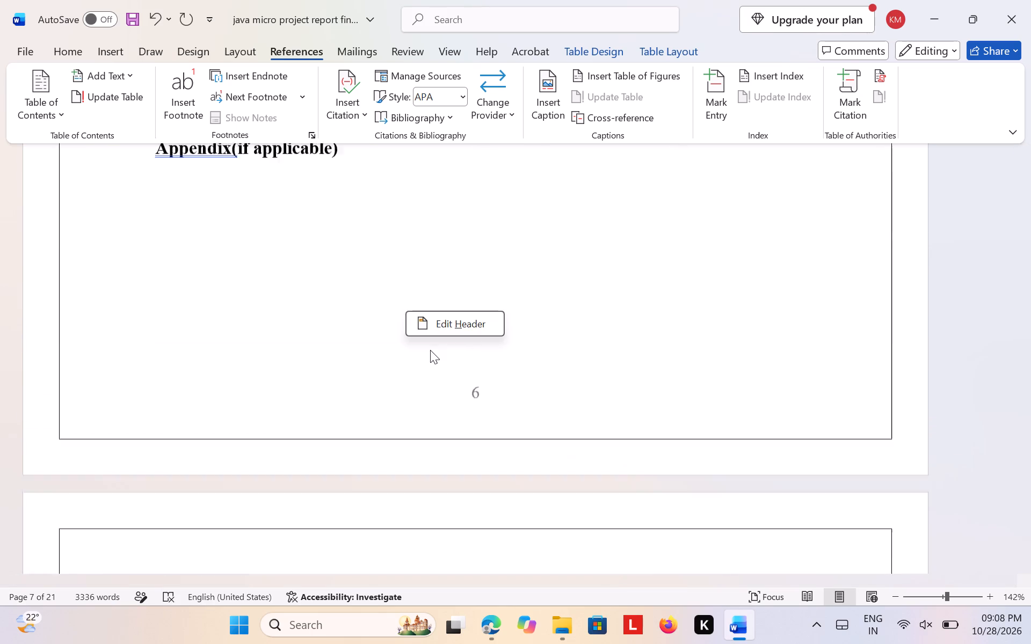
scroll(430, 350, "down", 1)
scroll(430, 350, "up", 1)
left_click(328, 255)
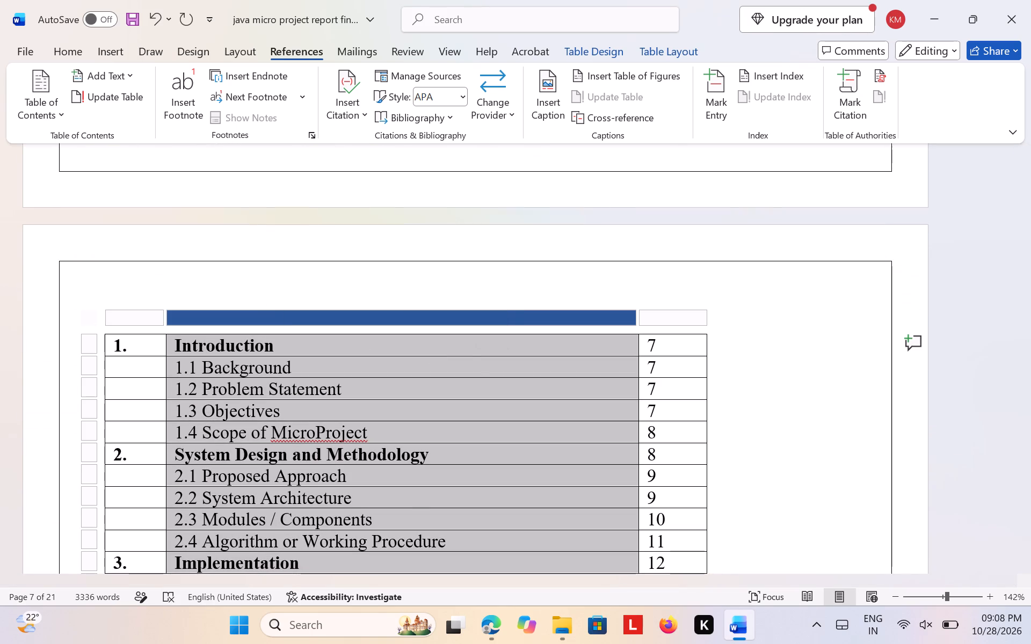
Insert two blank lines in the empty space at the end of page 6, before the contents table.
scroll(357, 235, "up", 1)
left_click(421, 233)
key("Return")
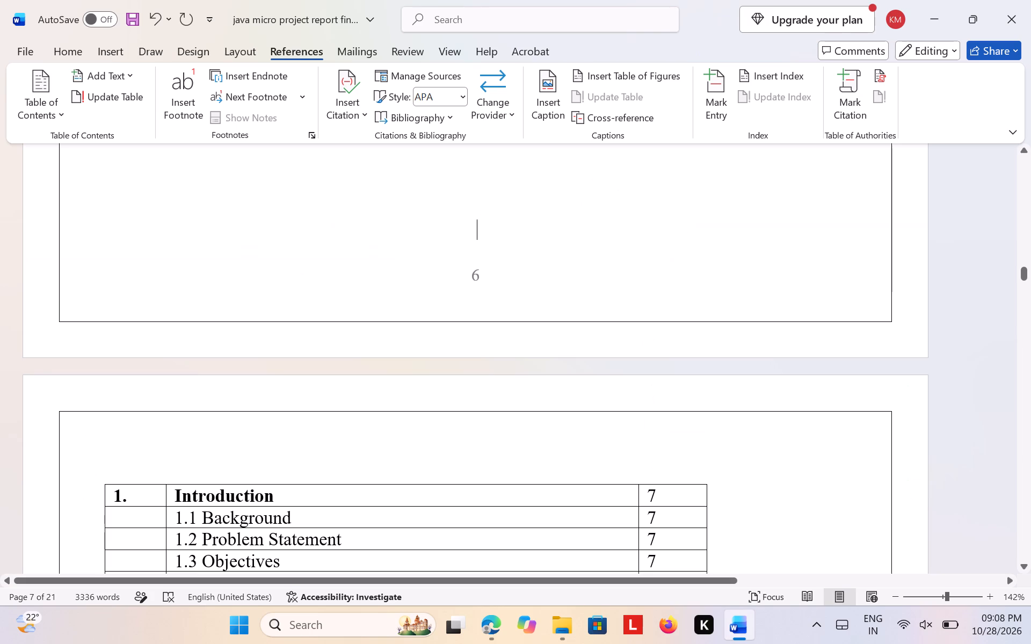
key("Return")
scroll(439, 260, "up", 4)
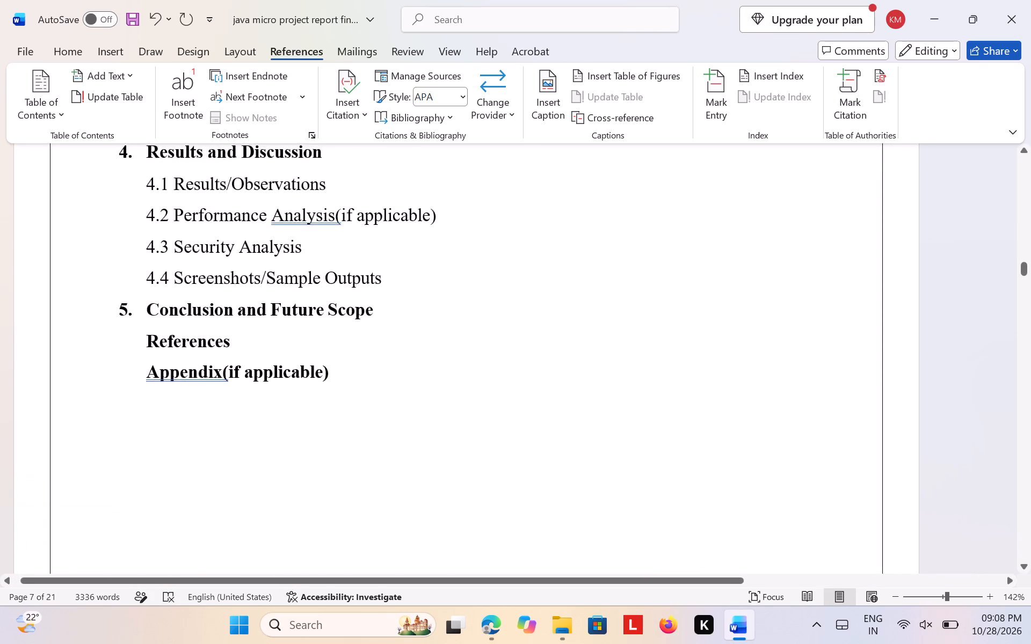
Copy the CONTENT heading from above the old contents list and paste it just above the new contents table.
scroll(439, 260, "up", 2)
left_click_drag(406, 501, 492, 502)
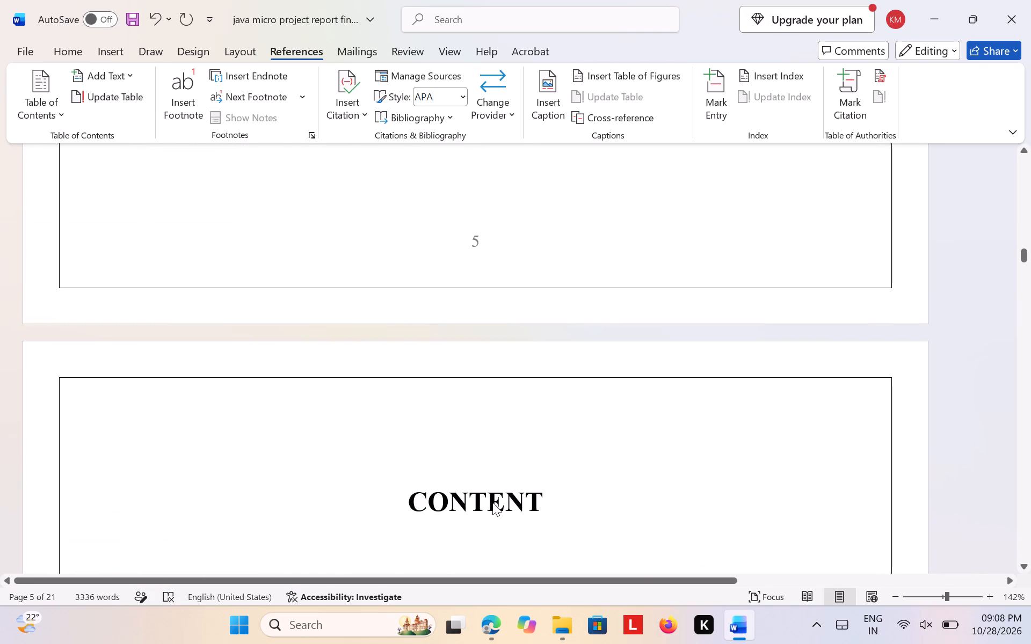
left_click_drag(492, 502, 572, 502)
key("ctrl+c")
scroll(572, 502, "down", 6)
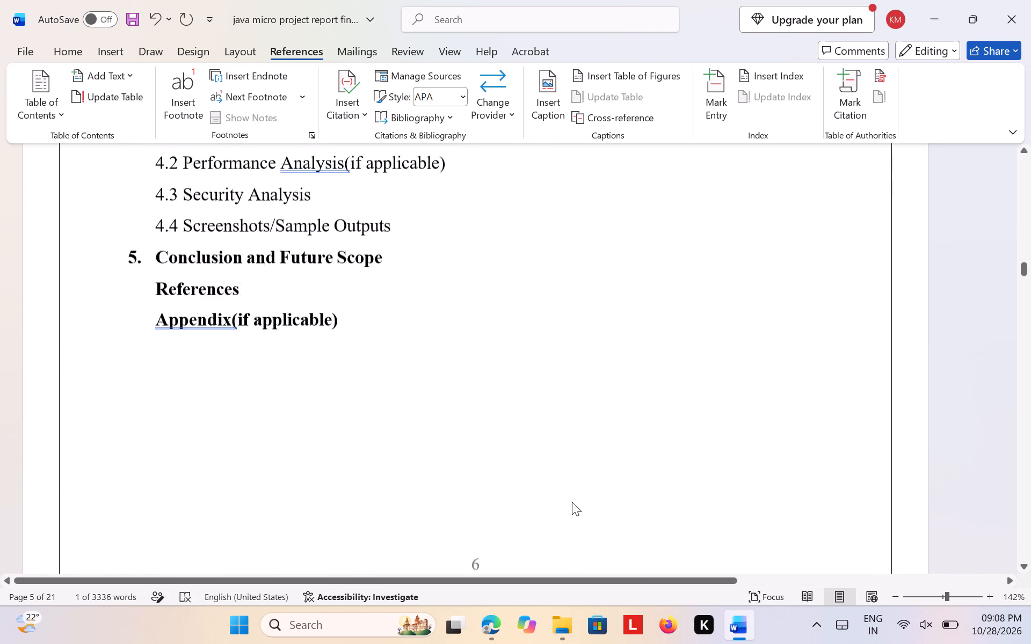
scroll(572, 502, "down", 3)
left_click(442, 540)
key("ctrl+v")
Delete the blank lines between the end of the old contents list and the pasted CONTENT heading.
scroll(442, 540, "down", 1)
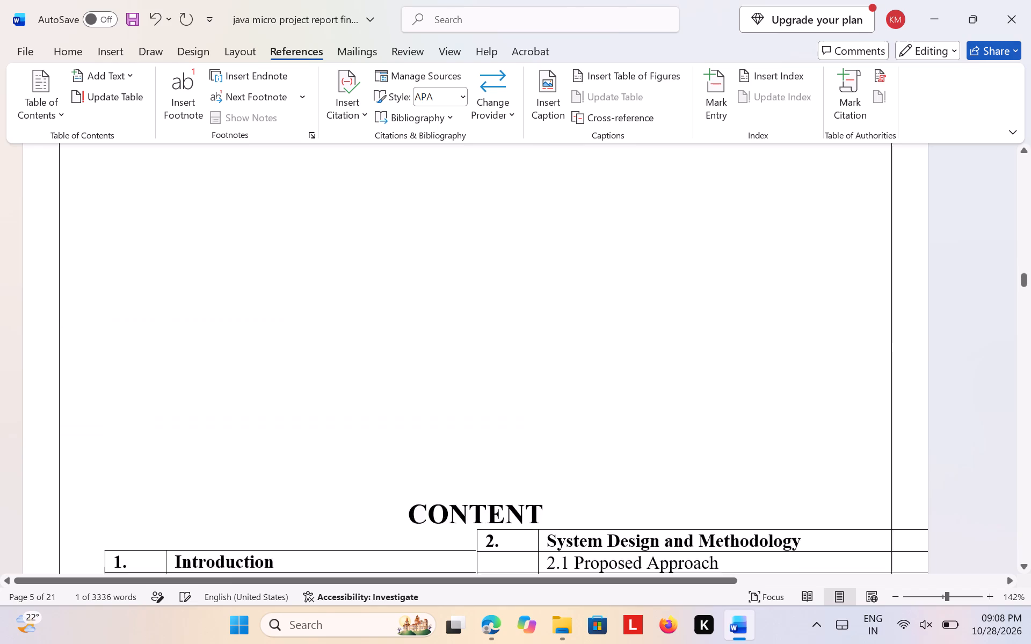
scroll(442, 540, "down", 1)
scroll(442, 540, "up", 1)
left_click(434, 478)
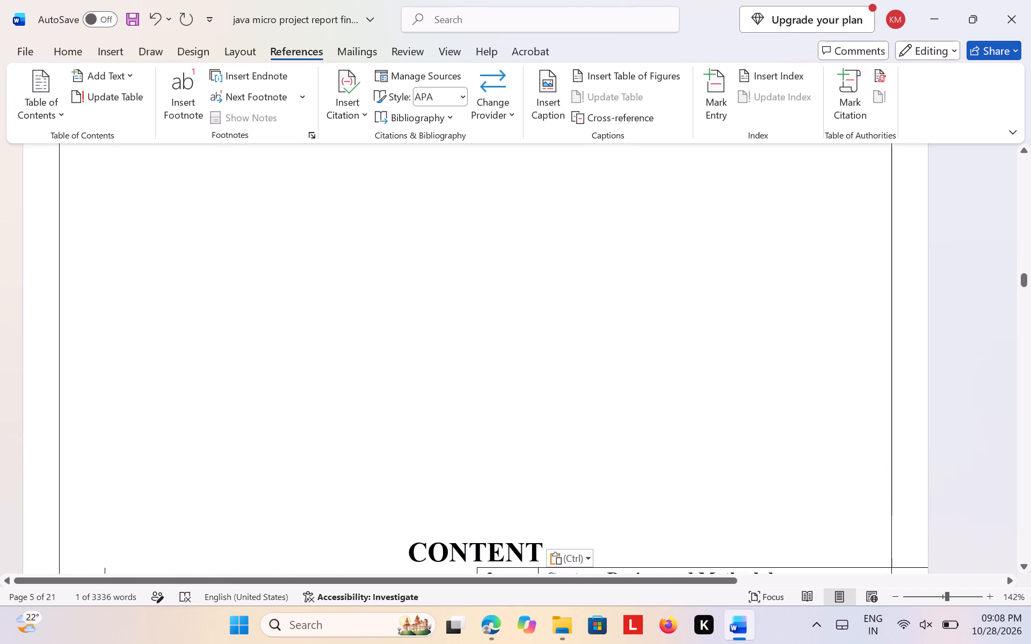
key("BackSpace")
key("BackSpace")
key("BackSpace")
key("BackSpace")
key("BackSpace")
key("BackSpace")
key("BackSpace")
key("BackSpace")
key("BackSpace")
key("BackSpace")
key("BackSpace")
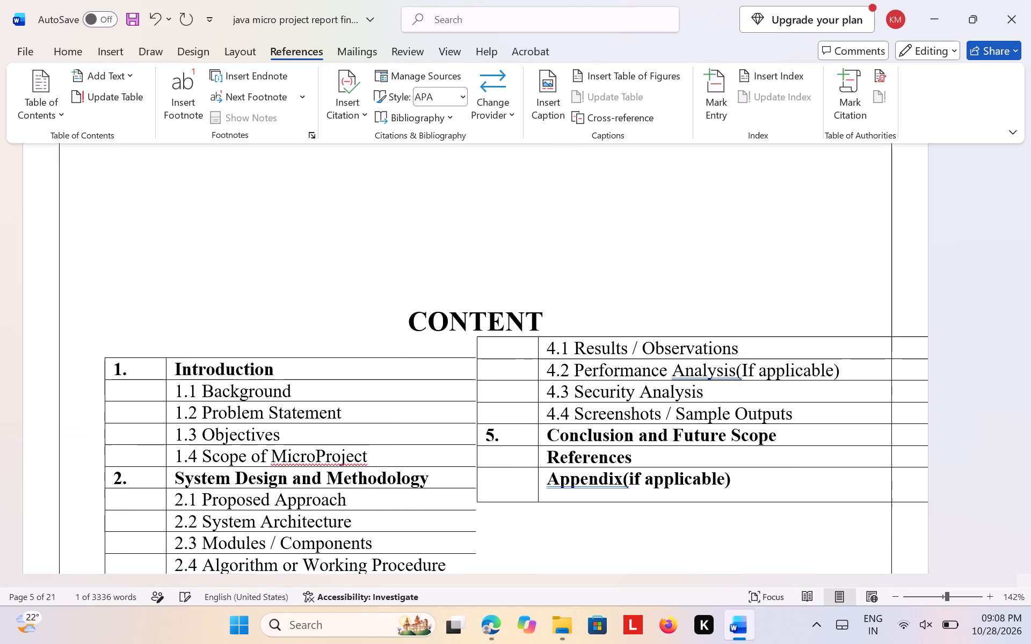
key("BackSpace")
key("BackSpace")
key("BackSpace")
key("BackSpace")
key("BackSpace")
key("BackSpace")
key("BackSpace")
key("BackSpace")
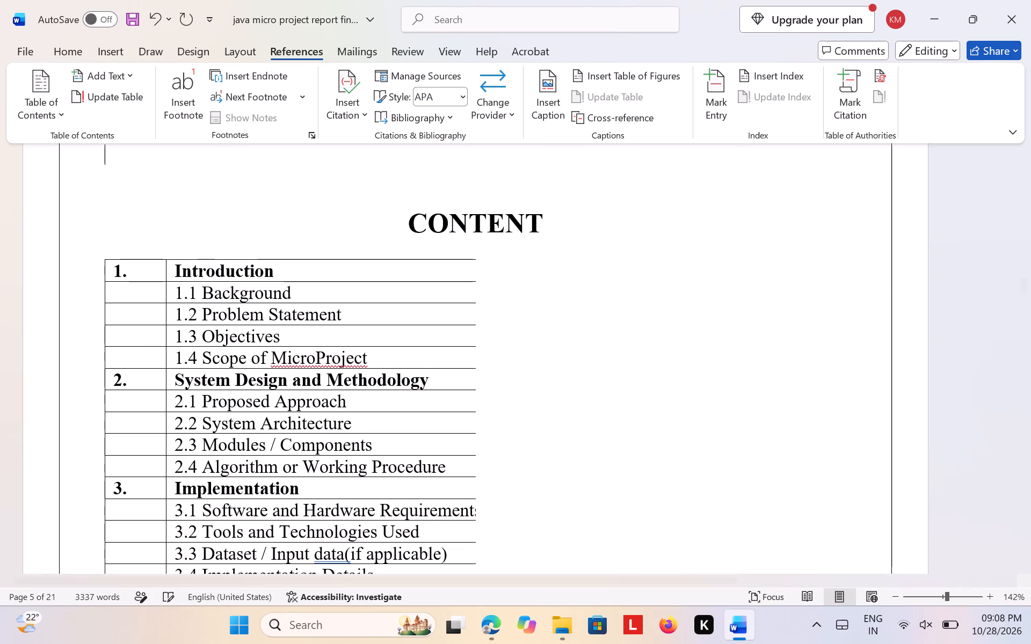
key("BackSpace")
key("BackSpace")
key("BackSpace")
key("BackSpace")
key("BackSpace")
key("BackSpace")
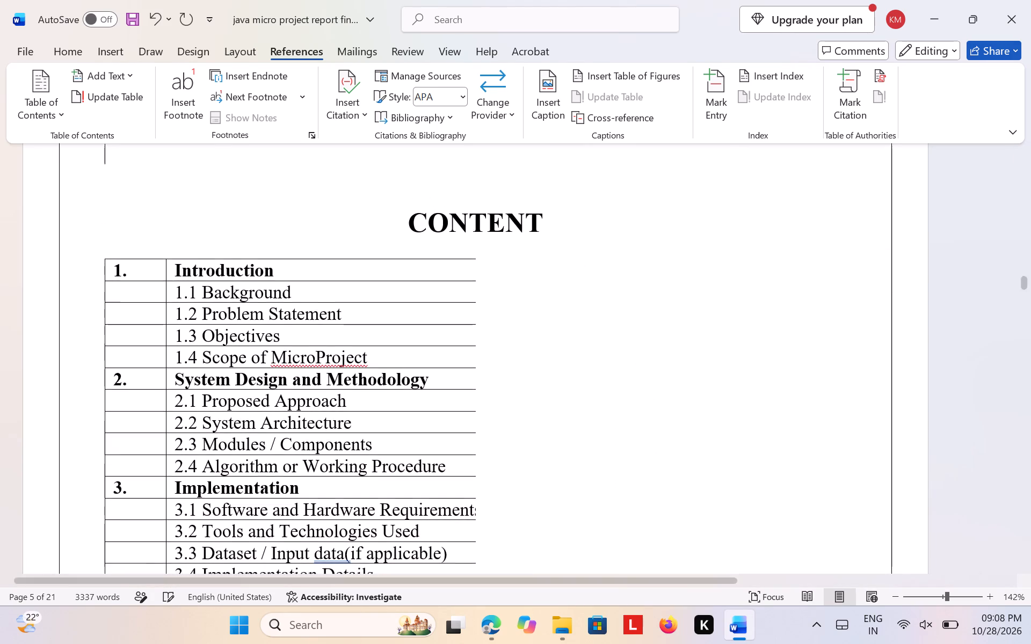
key("BackSpace")
key("BackSpace")
key("BackSpace")
key("BackSpace")
key("BackSpace")
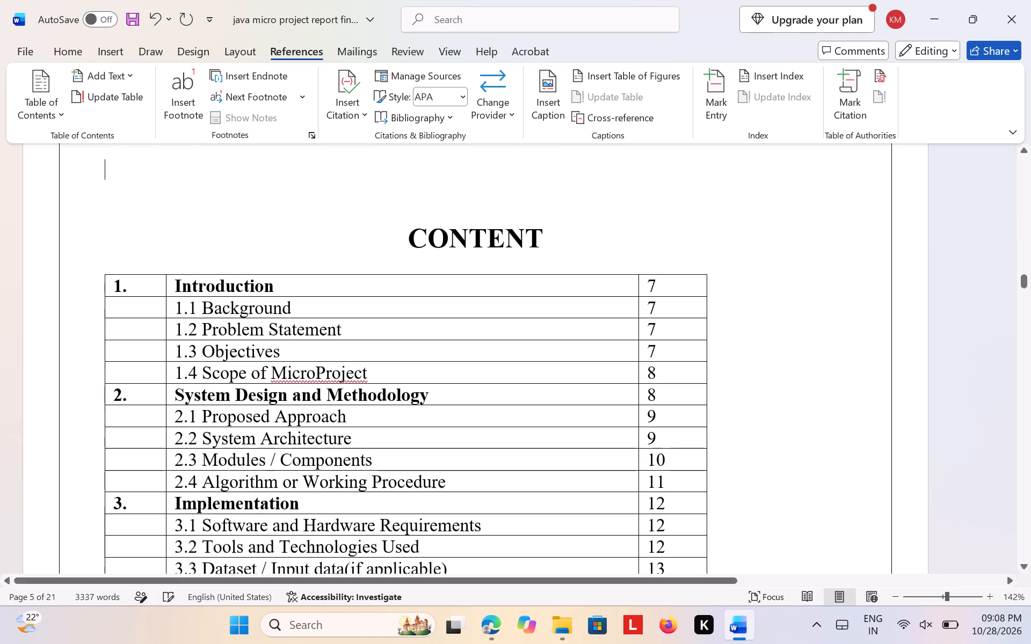
key("BackSpace")
key("BackSpace")
key("BackSpace")
key("BackSpace")
key("BackSpace")
key("BackSpace")
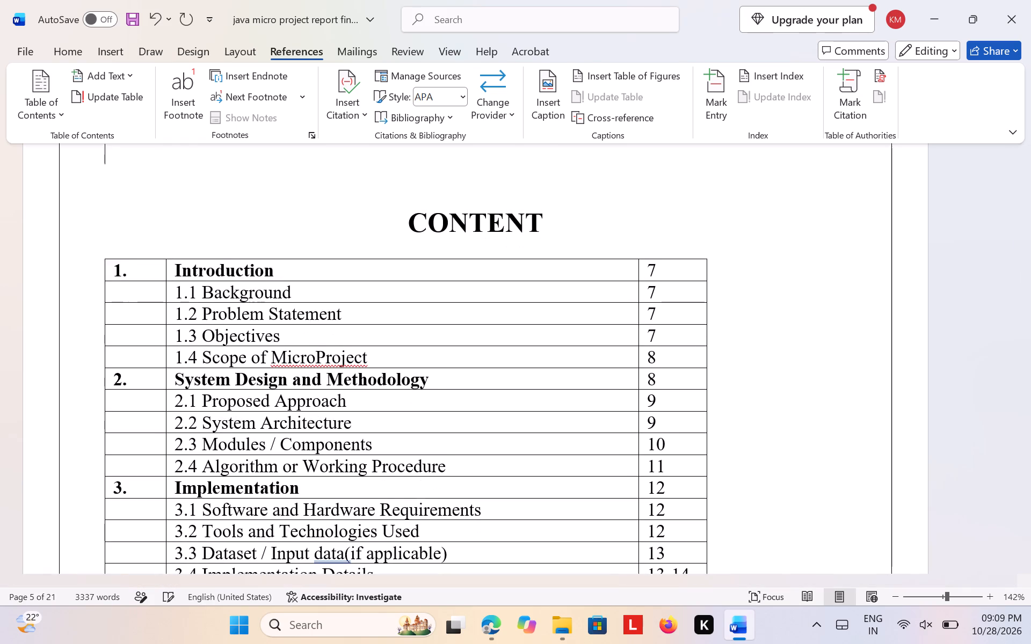
key("BackSpace")
key("BackSpace")
key("BackSpace")
key("BackSpace")
key("BackSpace")
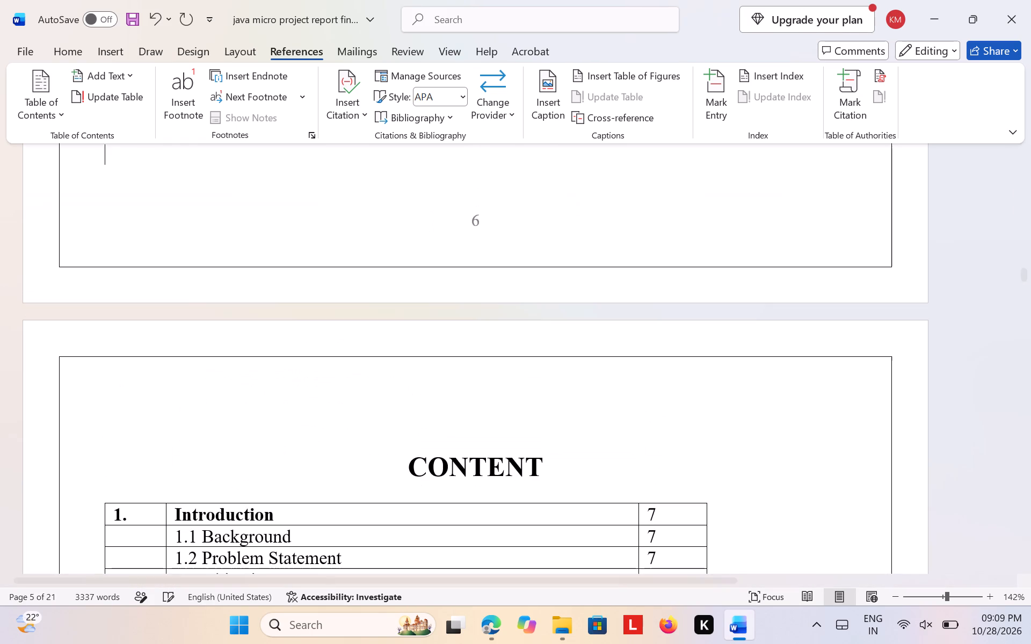
Delete the old typed contents list with its CONTENT heading on page 6, plus the leftover empty lines.
scroll(500, 230, "up", 2)
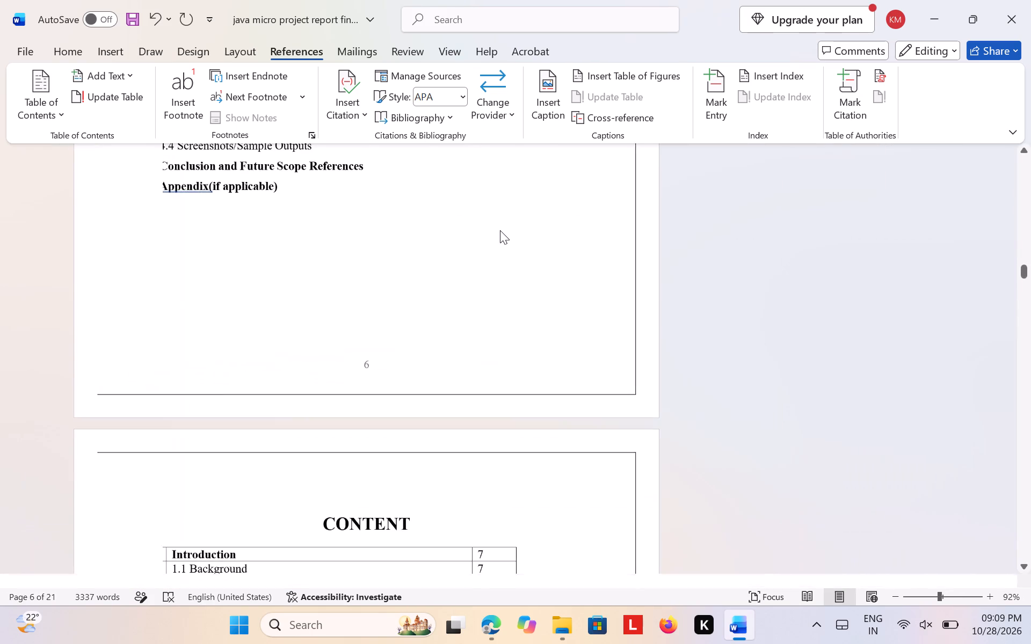
left_click_drag(365, 363, 171, 321)
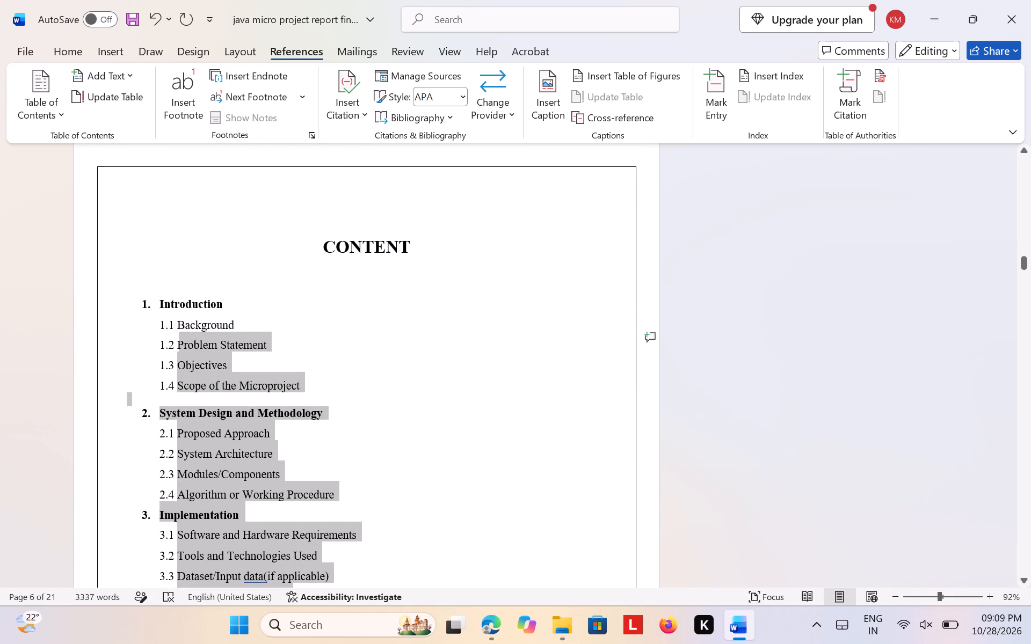
left_click_drag(171, 321, 162, 255)
key("BackSpace")
key("BackSpace")
key("BackSpace")
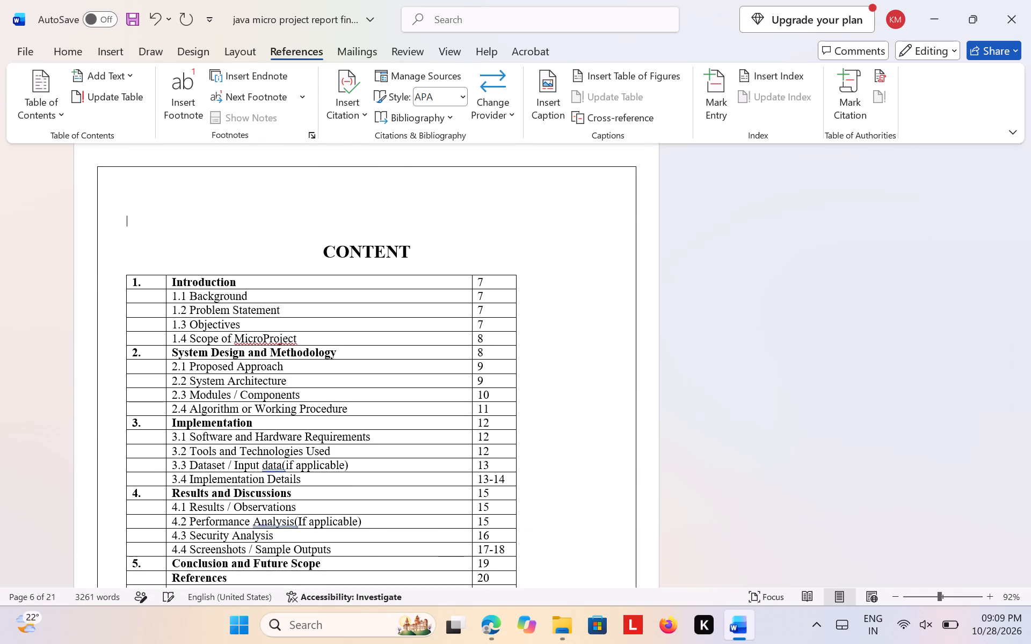
key("BackSpace")
key("BackSpace")
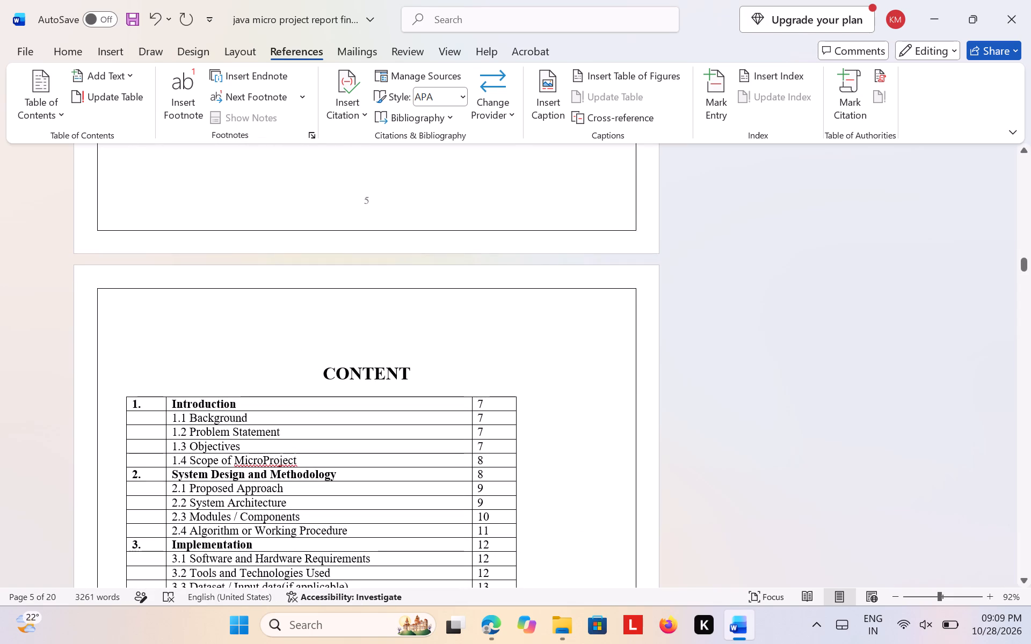
Remove the remaining blank space above the CONTENT heading at the start of page 6.
left_click(277, 342)
key("BackSpace")
key("BackSpace")
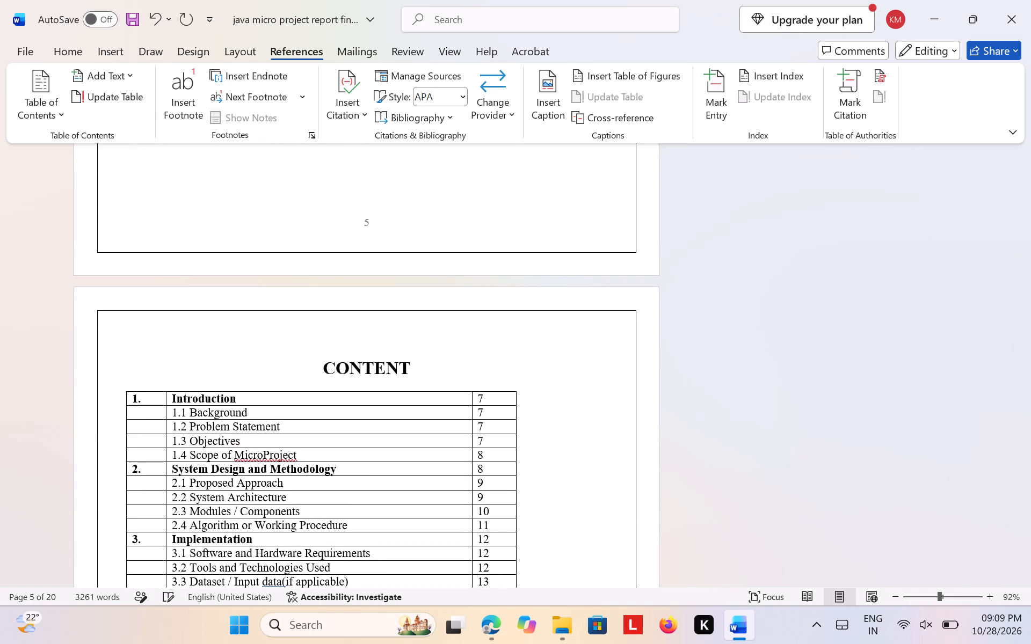
left_click(303, 330)
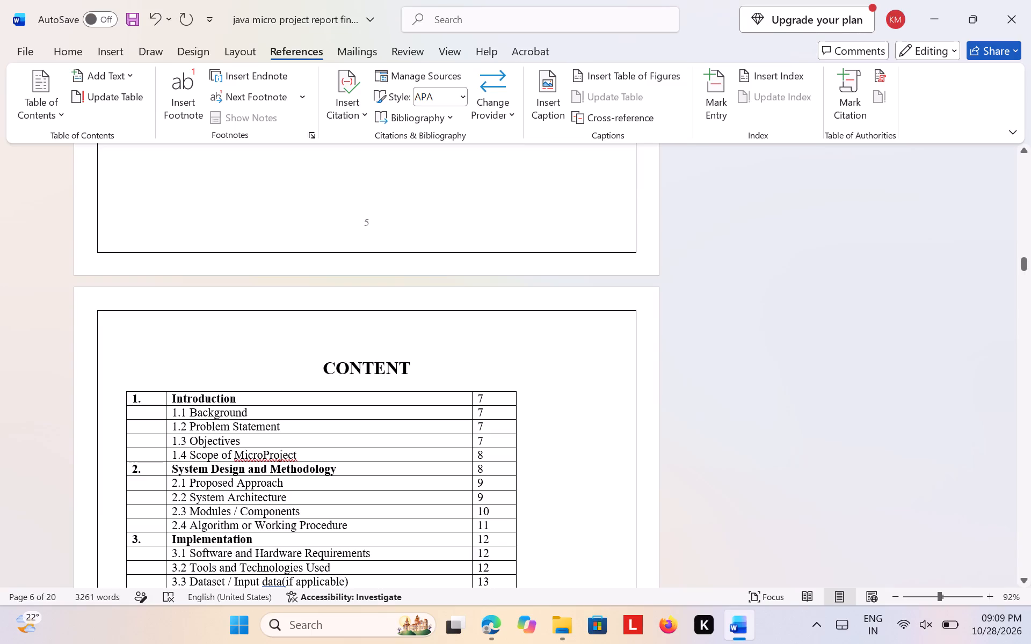
left_click(305, 330)
scroll(304, 356, "down", 2)
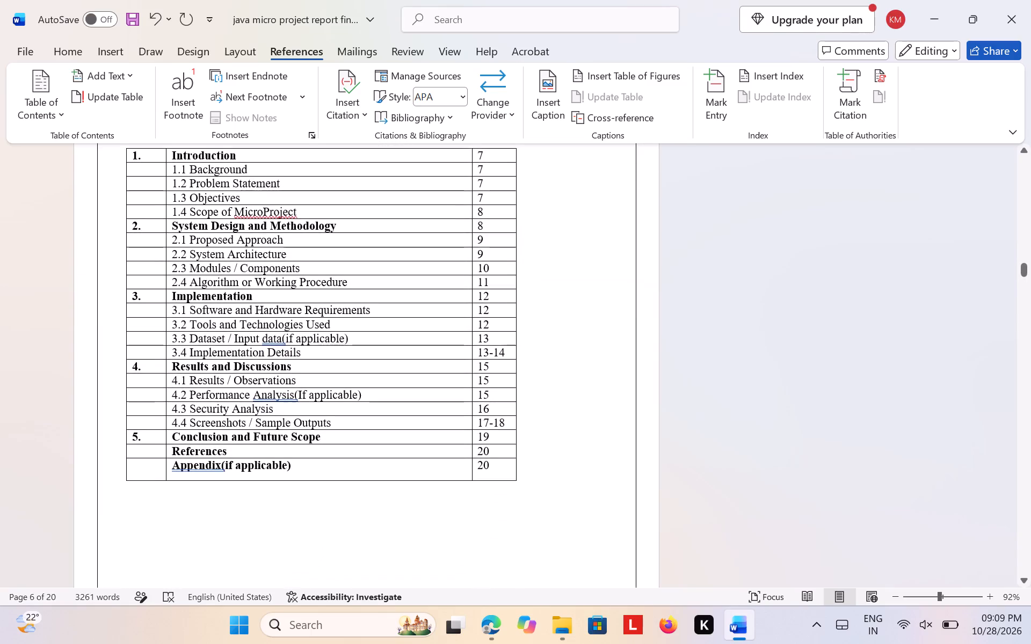
left_click(323, 510)
scroll(323, 510, "up", 2)
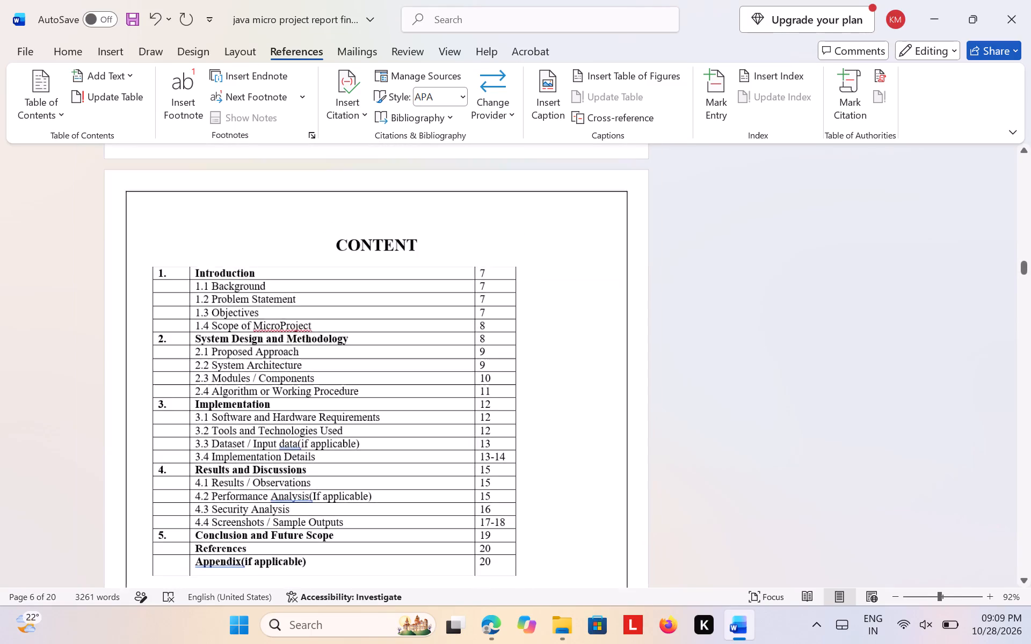
Save the report as a PDF in Downloads under java micro project report final (1), replacing the existing file.
left_click(20, 48)
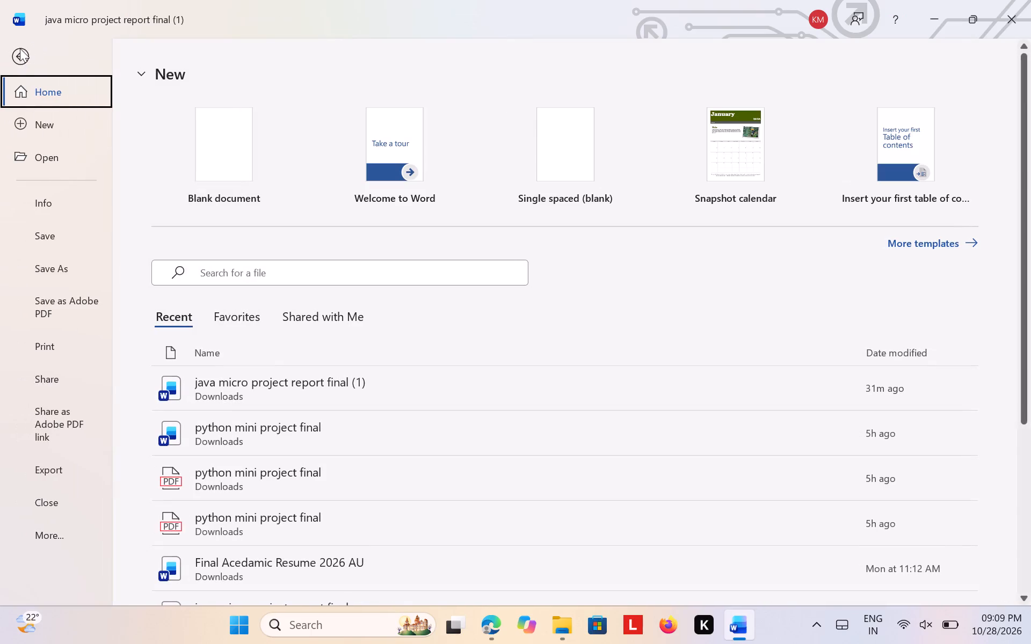
left_click(63, 265)
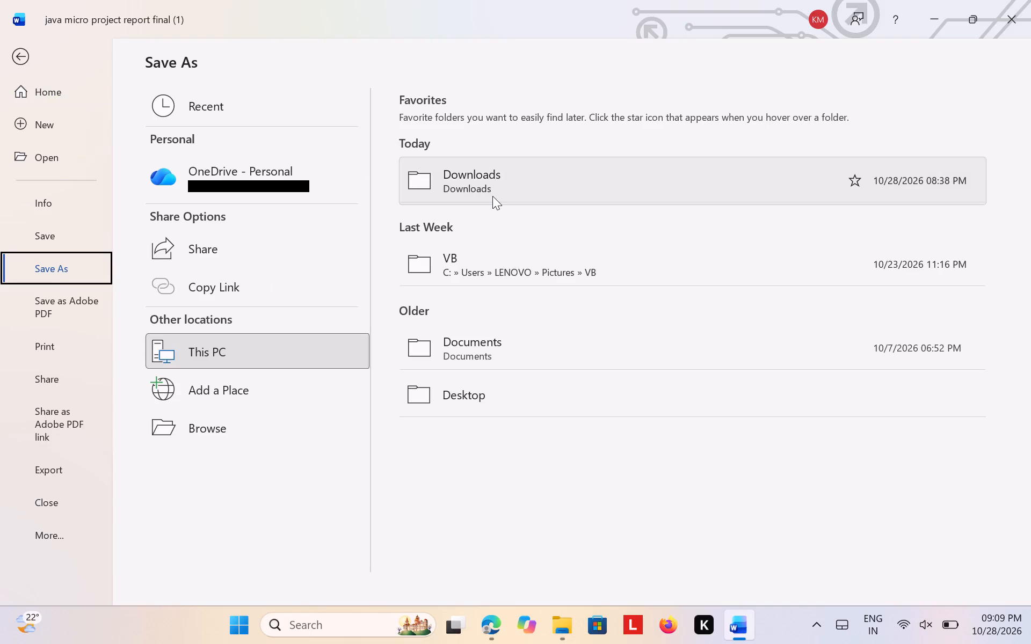
left_click(493, 196)
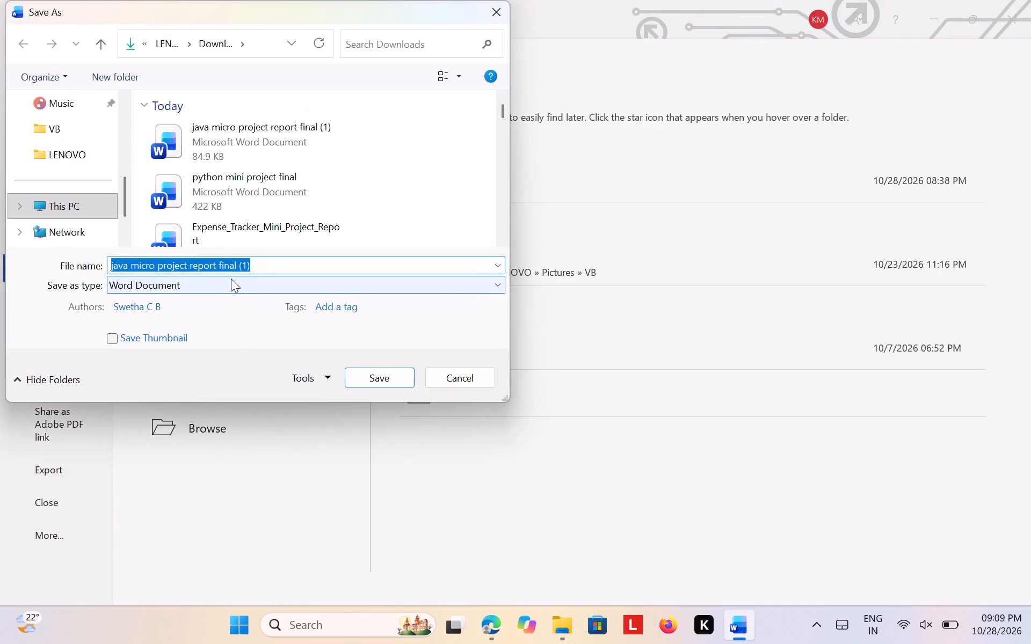
left_click(231, 279)
left_click(178, 377)
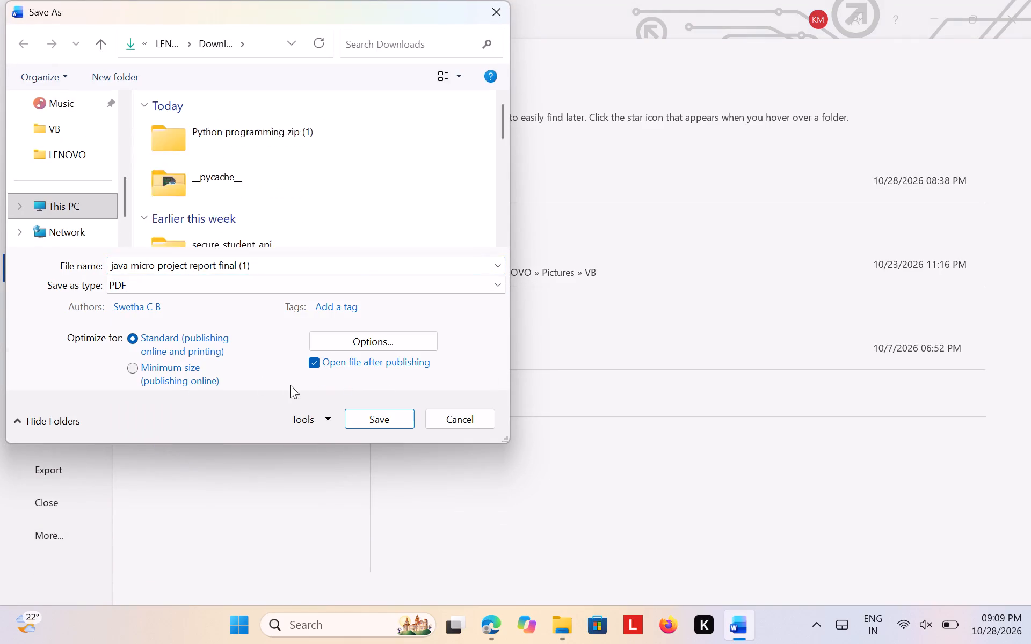
left_click(374, 420)
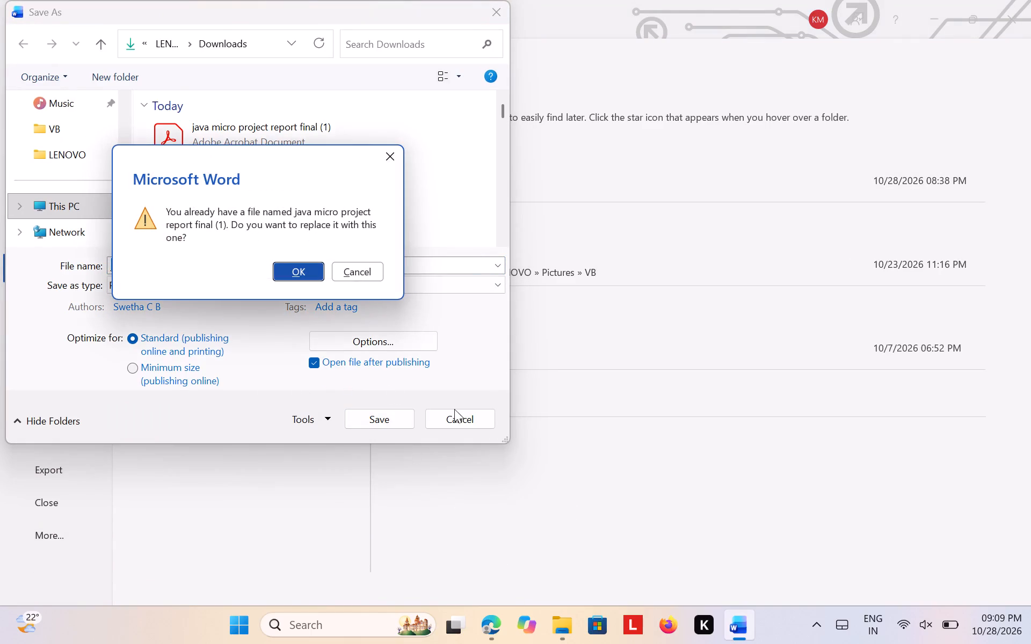
left_click(319, 274)
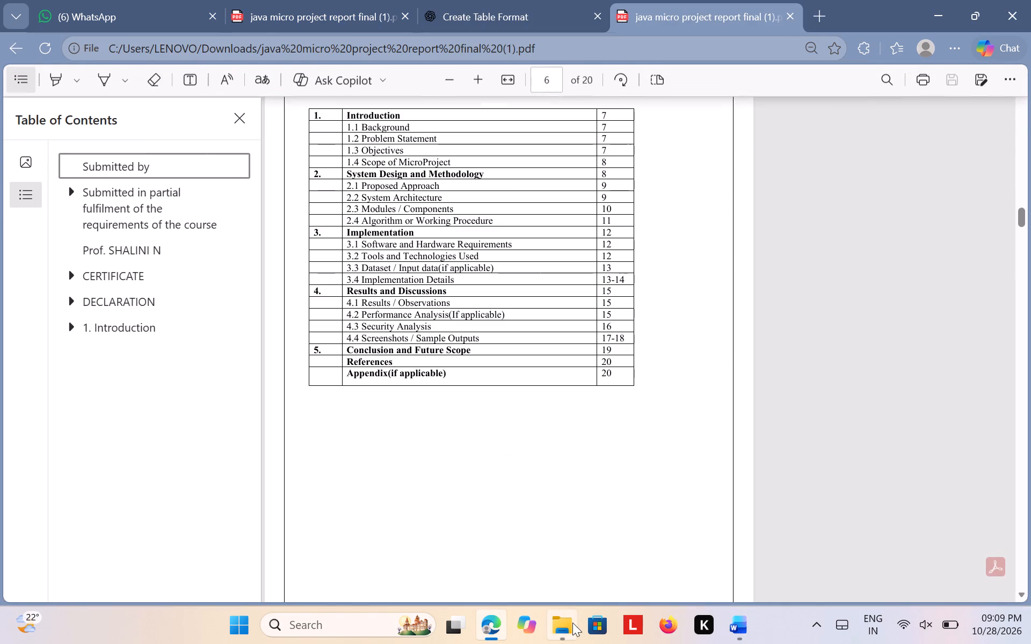
Look through the exported PDF from the contents table to the last page and back to the References section.
scroll(541, 409, "down", 7)
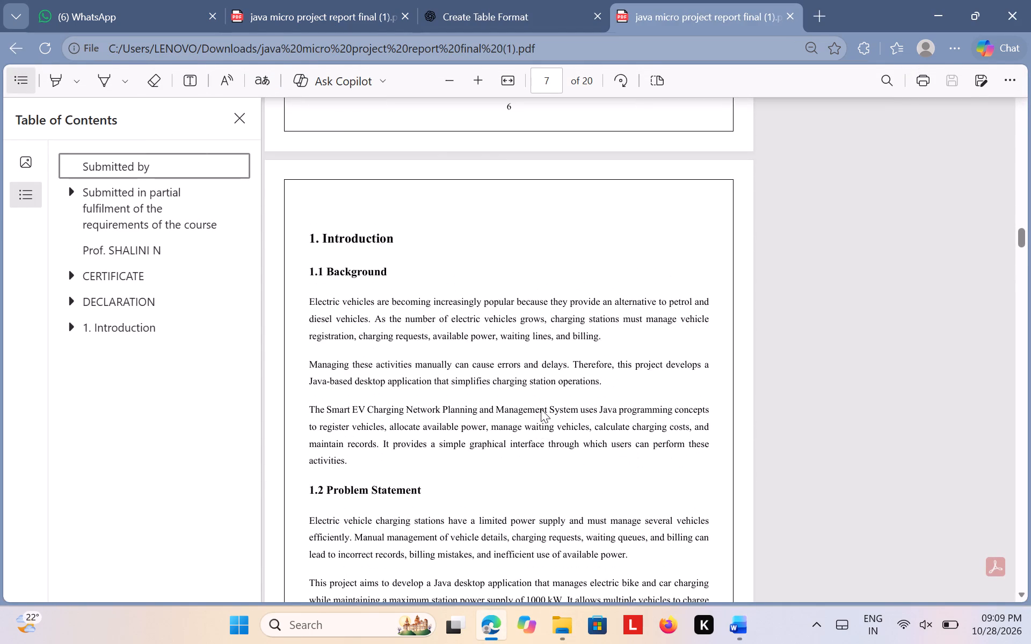
scroll(541, 409, "down", 2)
scroll(541, 409, "down", 20)
scroll(541, 409, "down", 3)
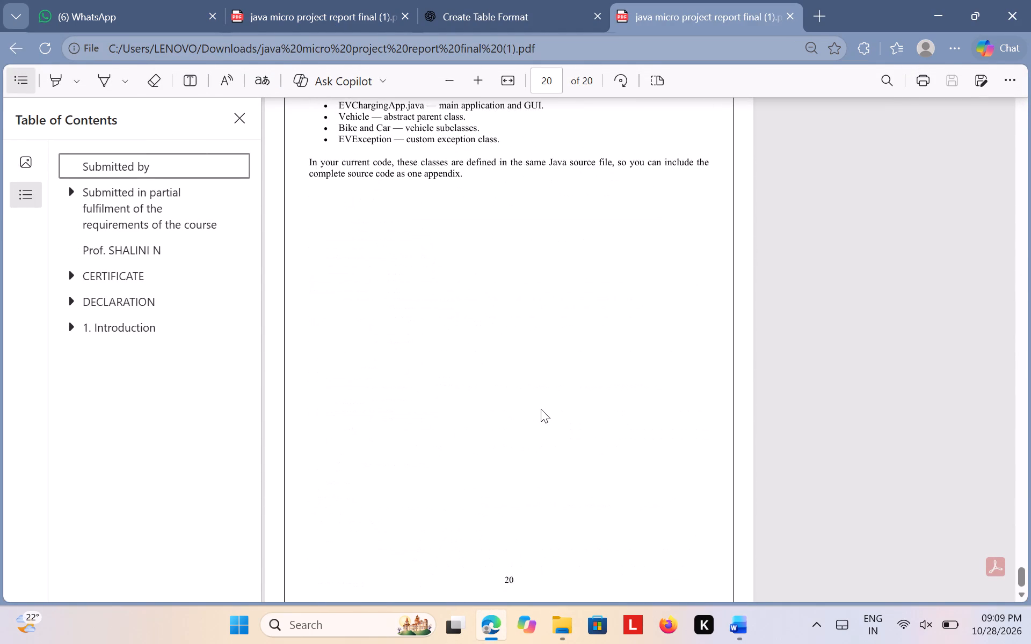
scroll(541, 409, "down", 6)
scroll(589, 345, "up", 8)
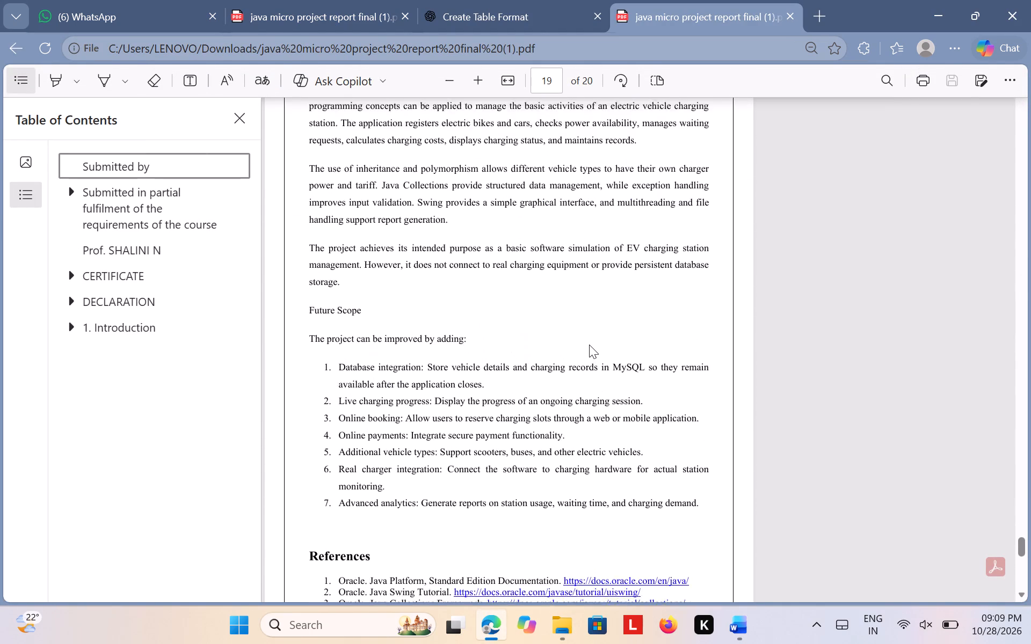
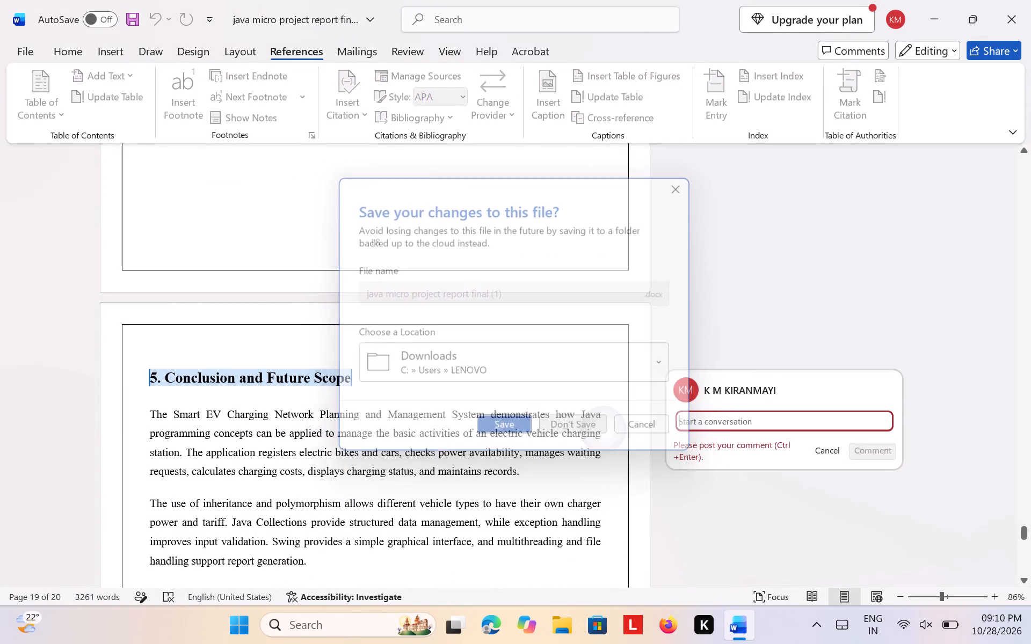
Close whatever is still open to reach the desktop and shut down the computer.
left_click(1029, 0)
left_click_drag(1029, 0, 1028, 8)
key("super+x")
type("uu")
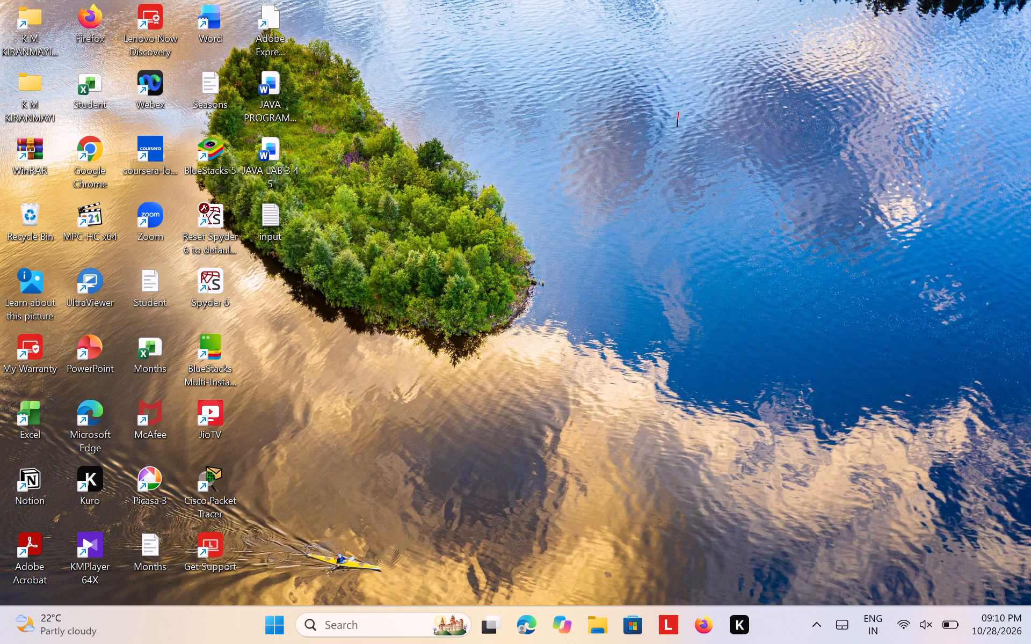